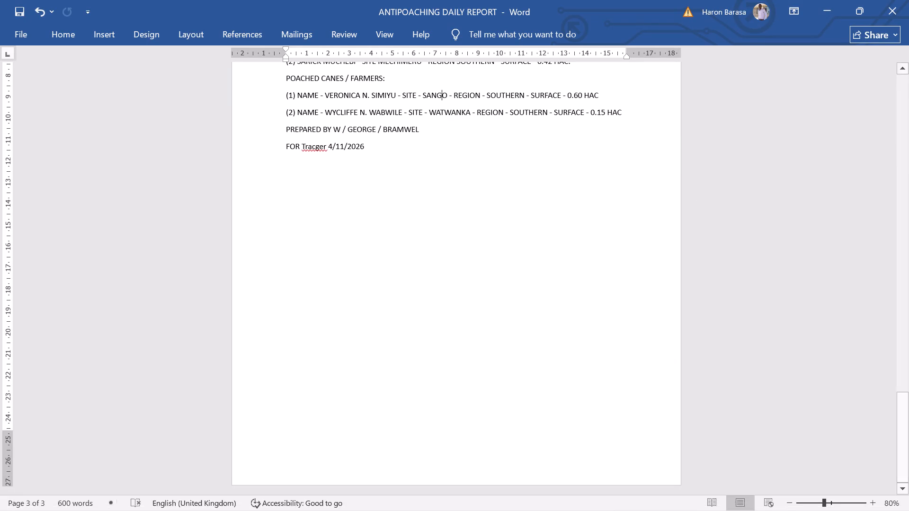
Switch to the certificate template image in Paint and close it.
click(601, 485)
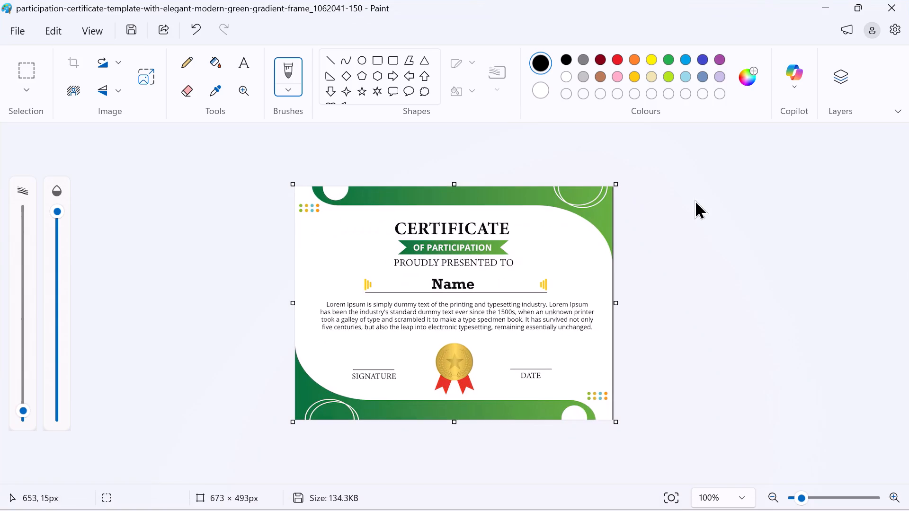
click(733, 200)
click(656, 307)
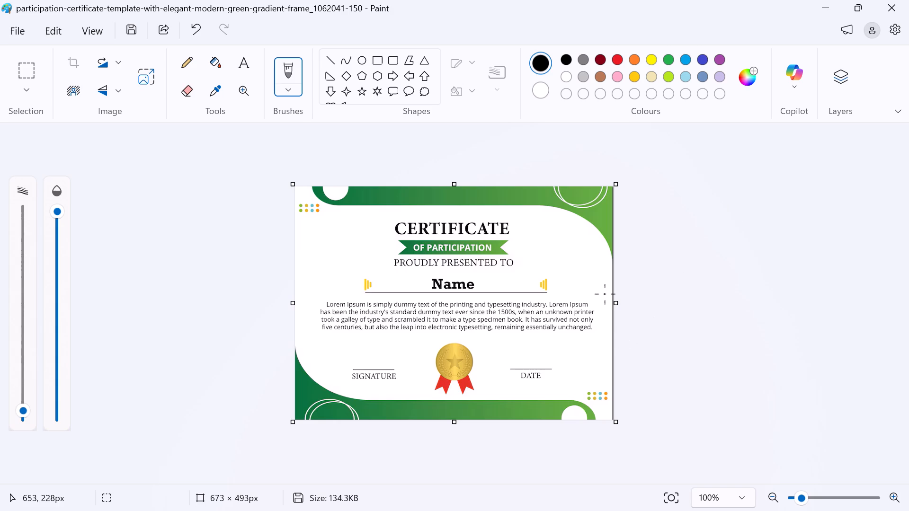
click(884, 4)
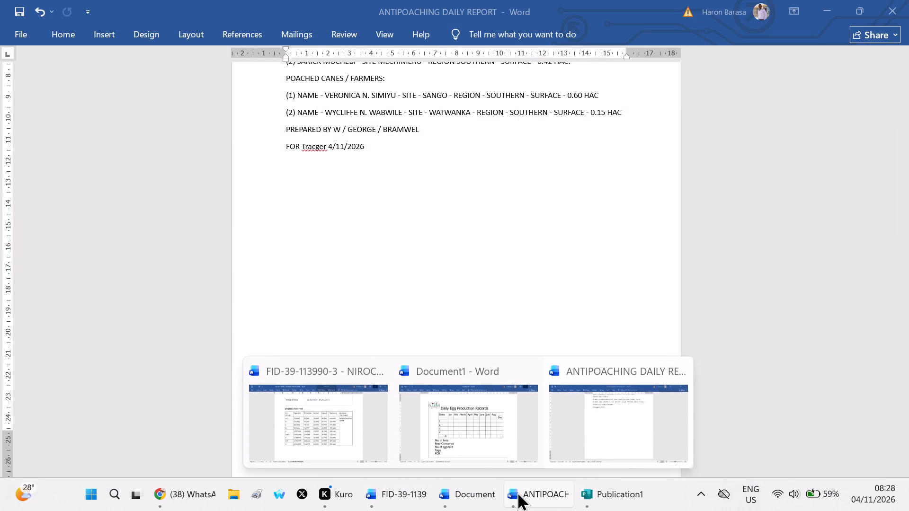
Switch to Publication1 in Publisher, which holds the certificate of participation template.
click(631, 485)
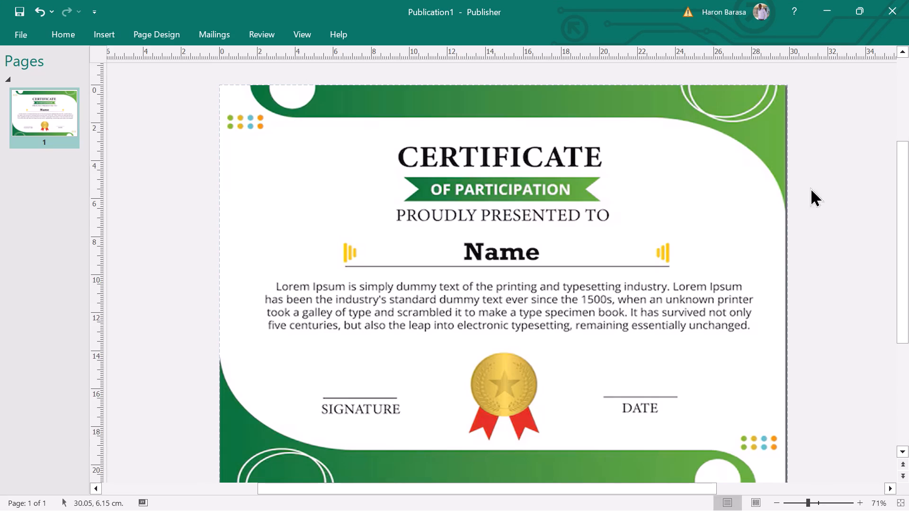
click(841, 165)
scroll(465, 239, down, 2)
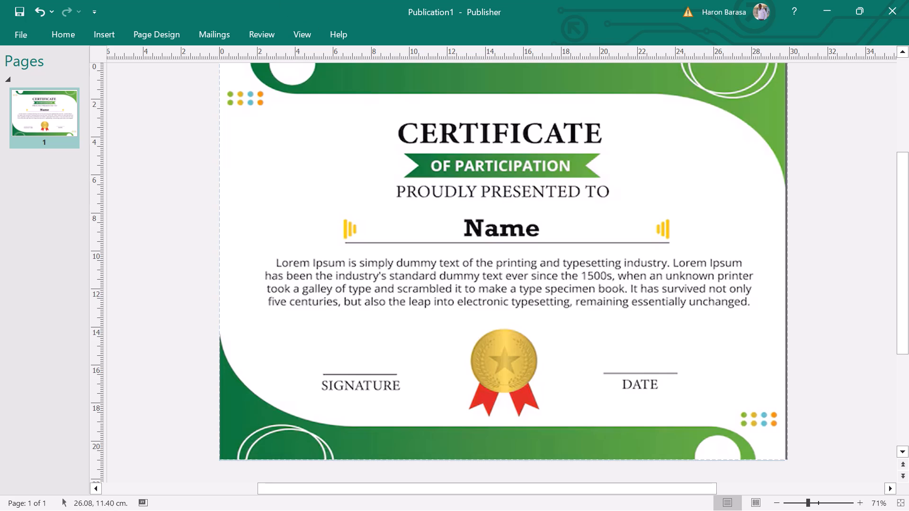
click(852, 198)
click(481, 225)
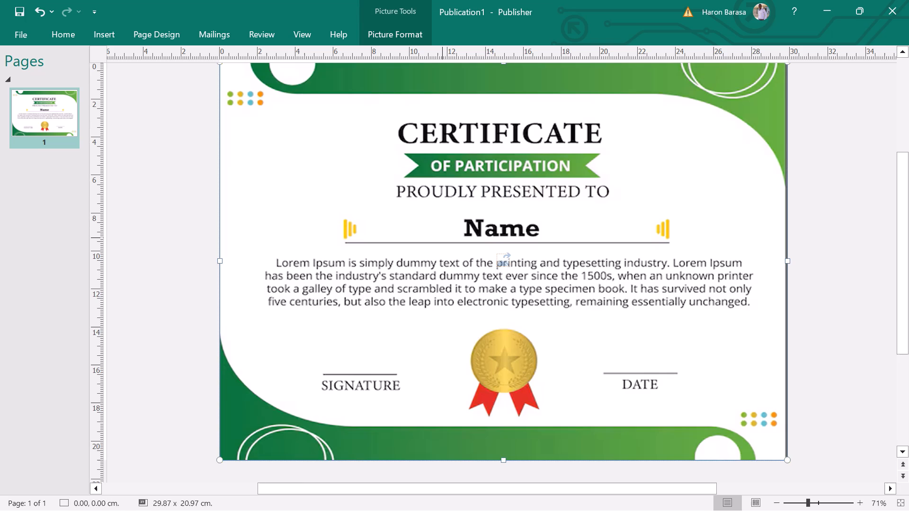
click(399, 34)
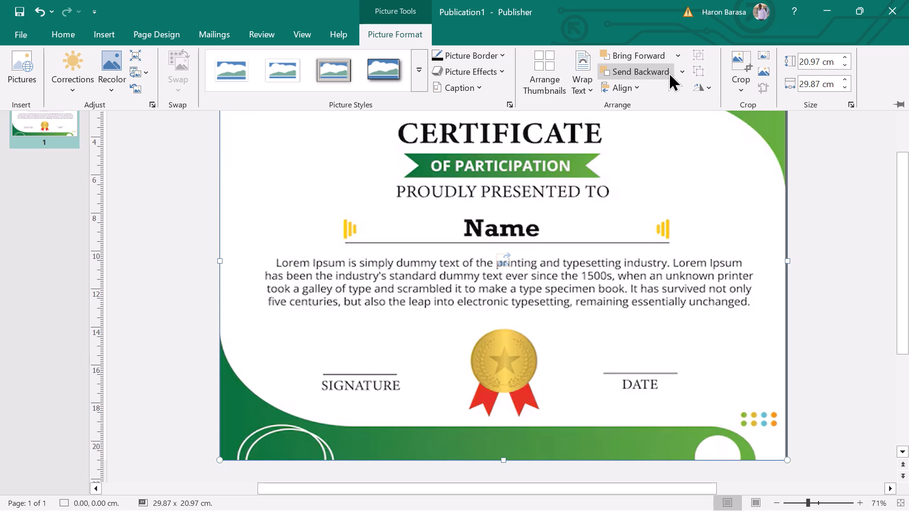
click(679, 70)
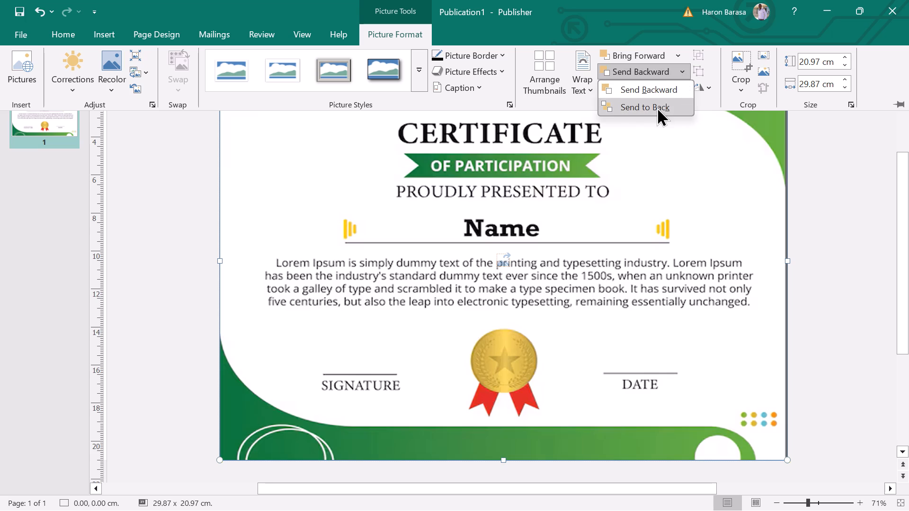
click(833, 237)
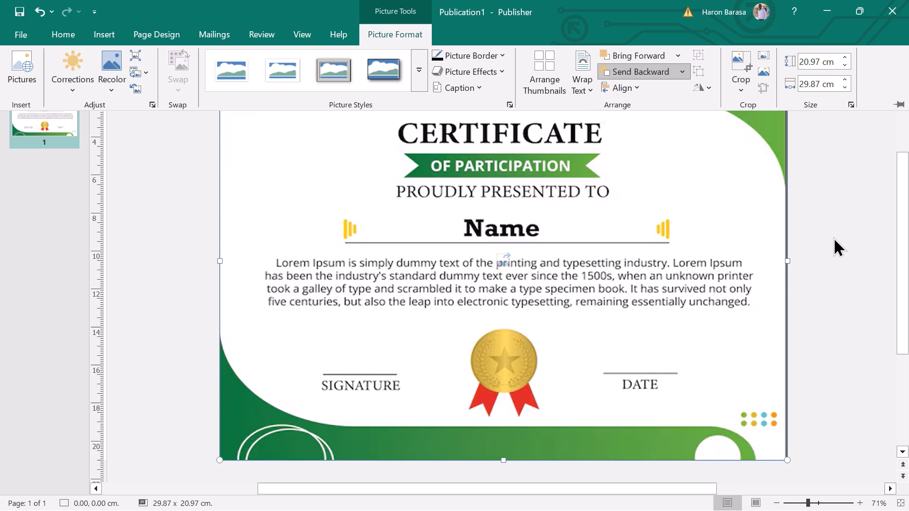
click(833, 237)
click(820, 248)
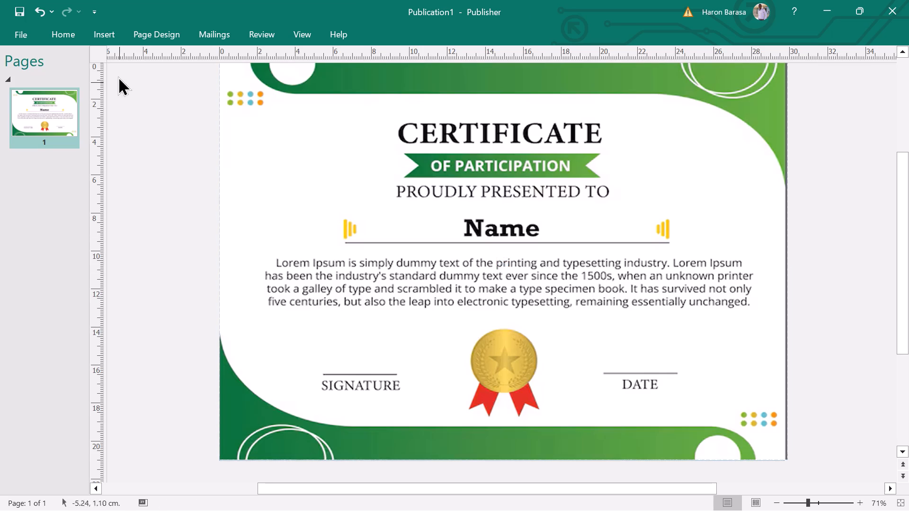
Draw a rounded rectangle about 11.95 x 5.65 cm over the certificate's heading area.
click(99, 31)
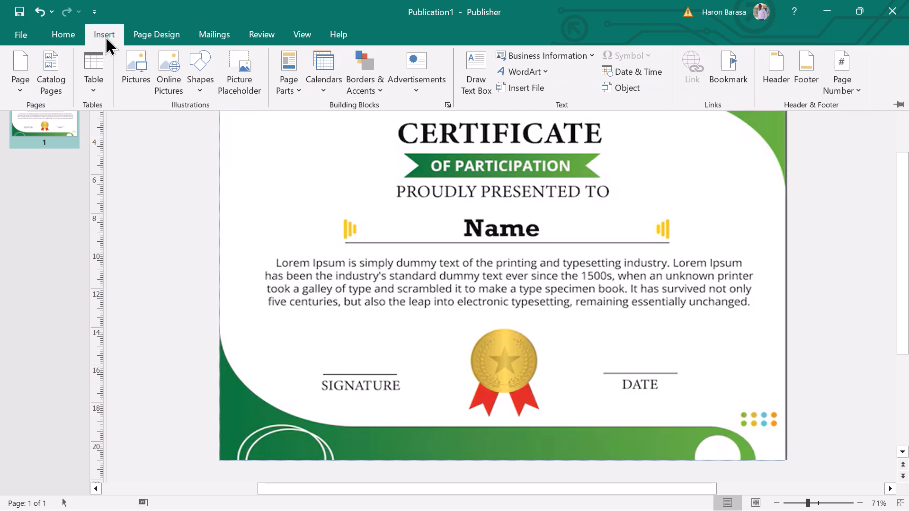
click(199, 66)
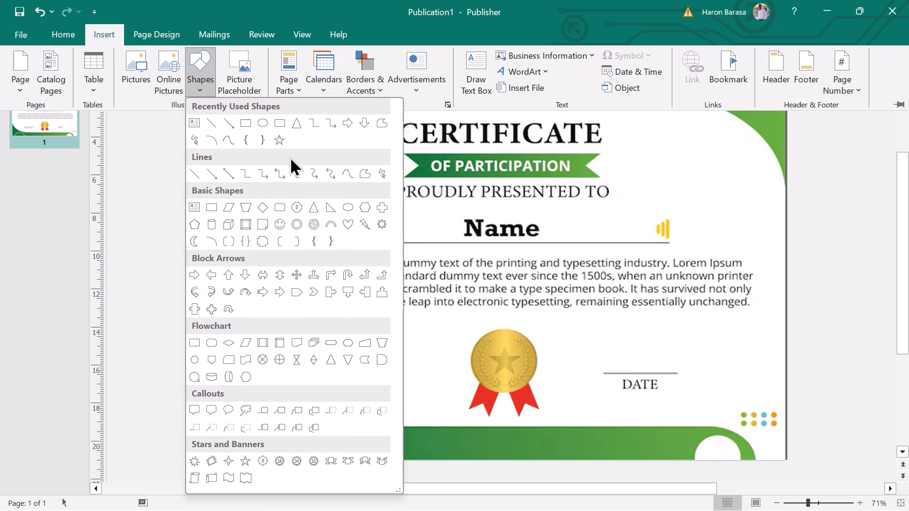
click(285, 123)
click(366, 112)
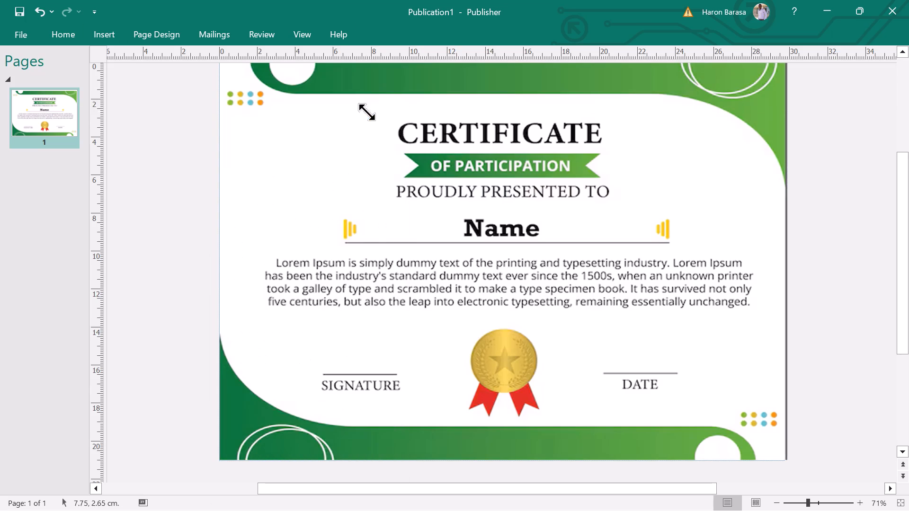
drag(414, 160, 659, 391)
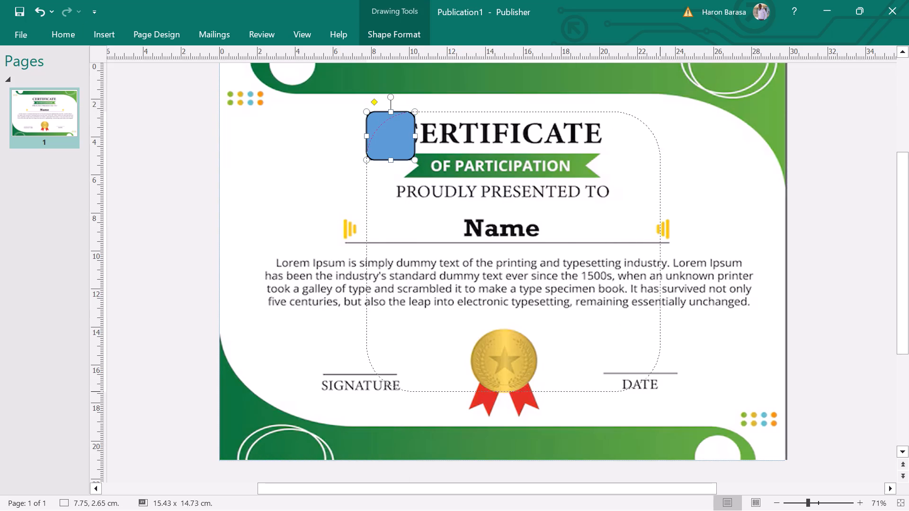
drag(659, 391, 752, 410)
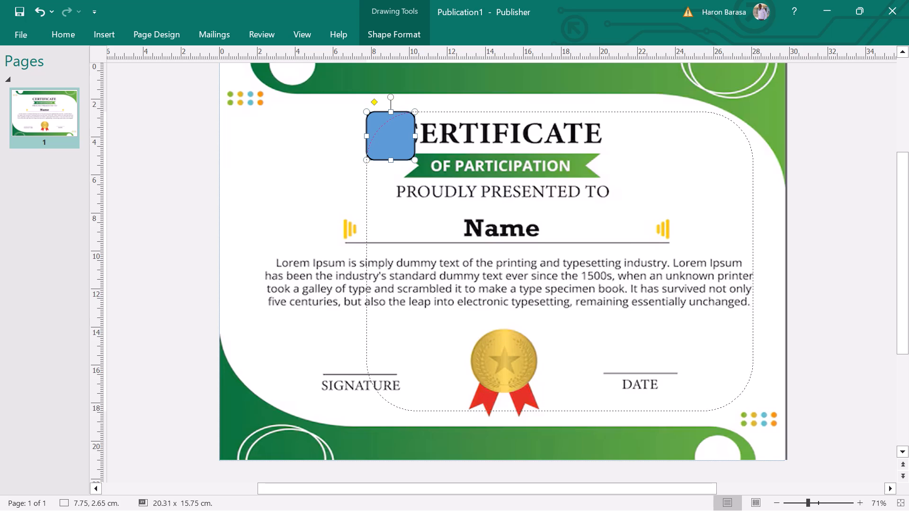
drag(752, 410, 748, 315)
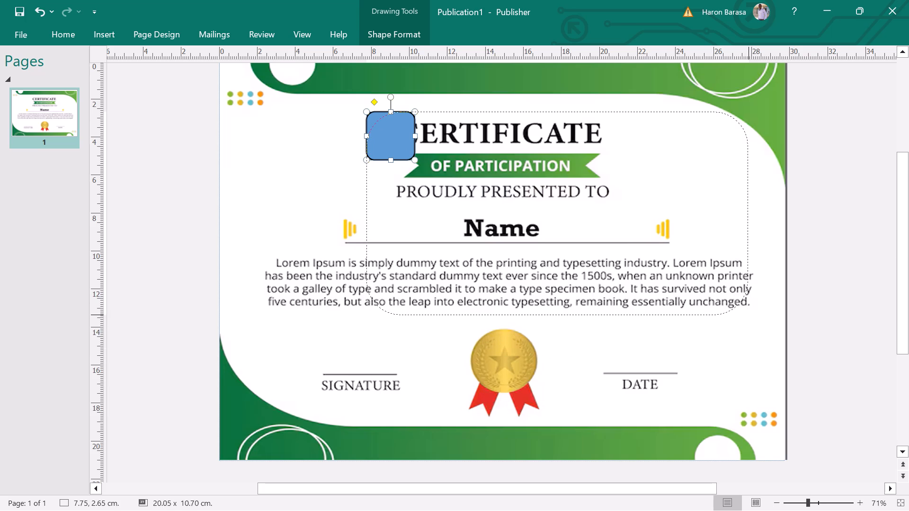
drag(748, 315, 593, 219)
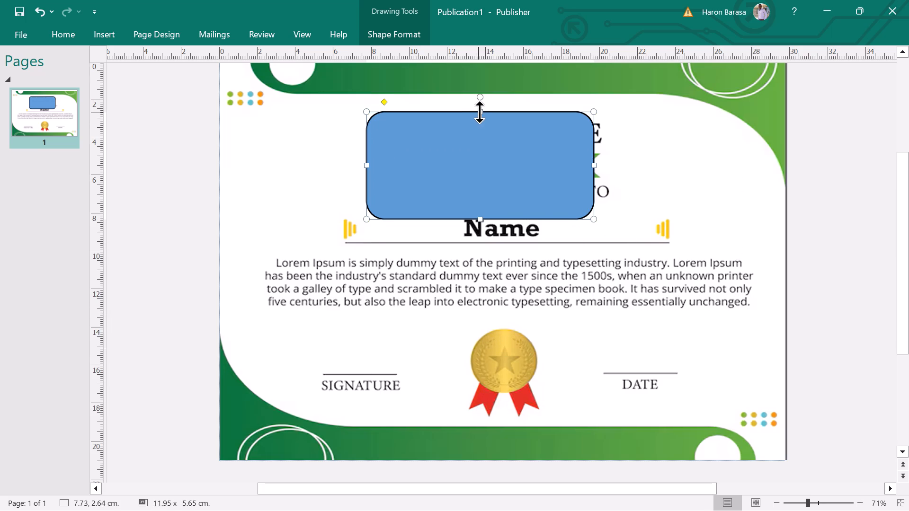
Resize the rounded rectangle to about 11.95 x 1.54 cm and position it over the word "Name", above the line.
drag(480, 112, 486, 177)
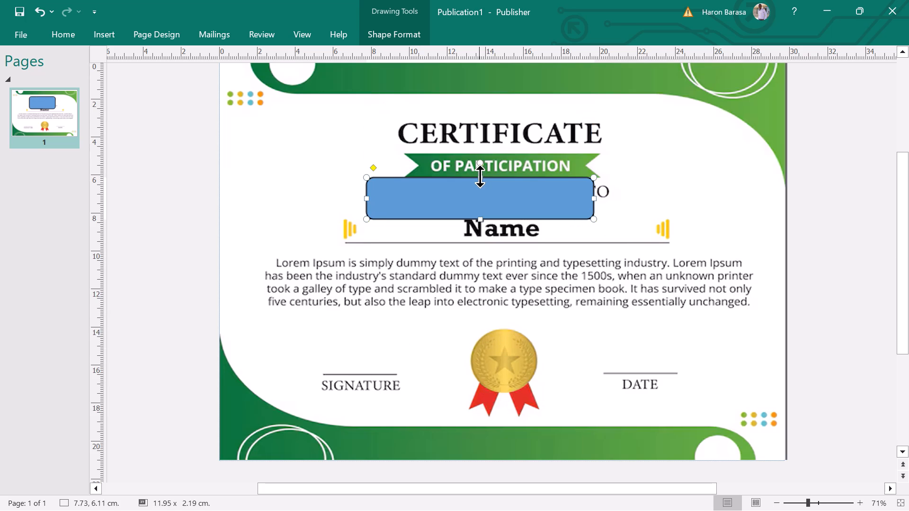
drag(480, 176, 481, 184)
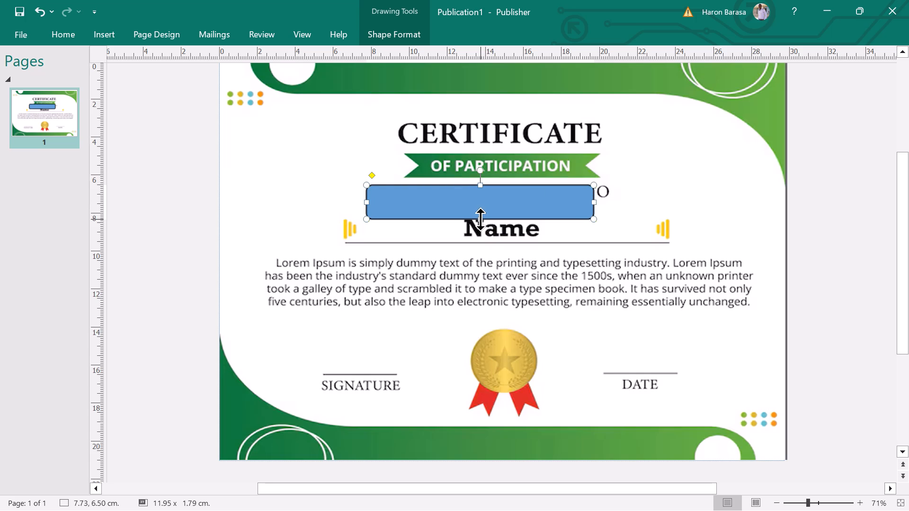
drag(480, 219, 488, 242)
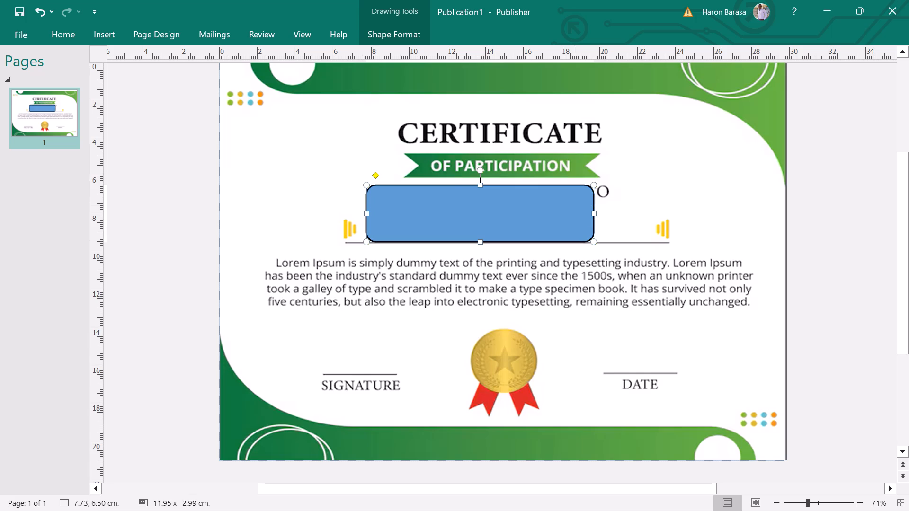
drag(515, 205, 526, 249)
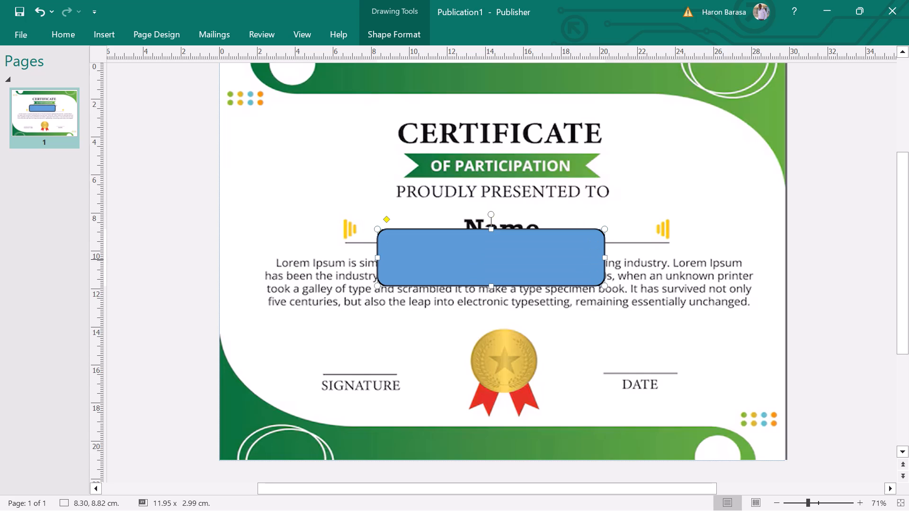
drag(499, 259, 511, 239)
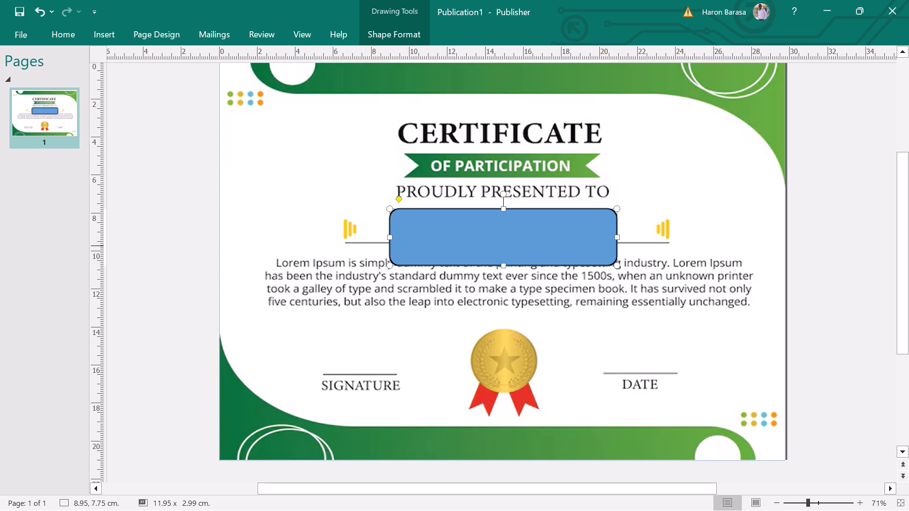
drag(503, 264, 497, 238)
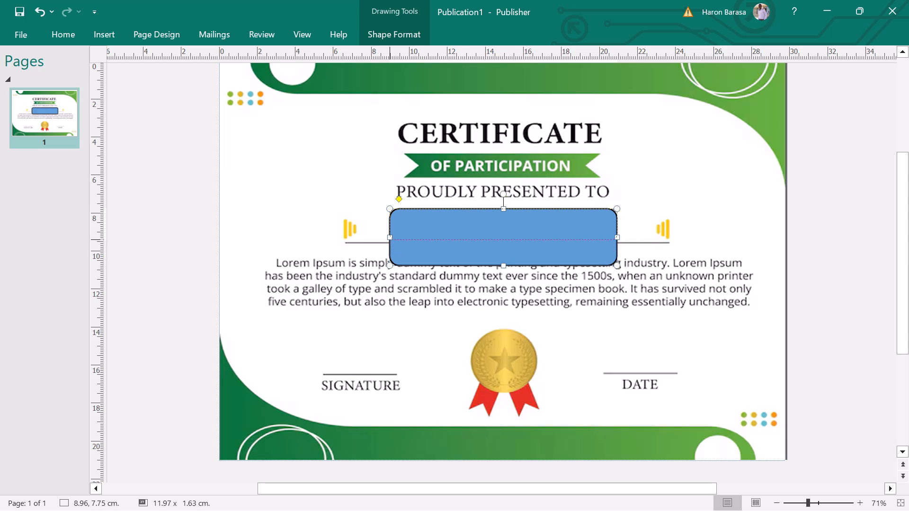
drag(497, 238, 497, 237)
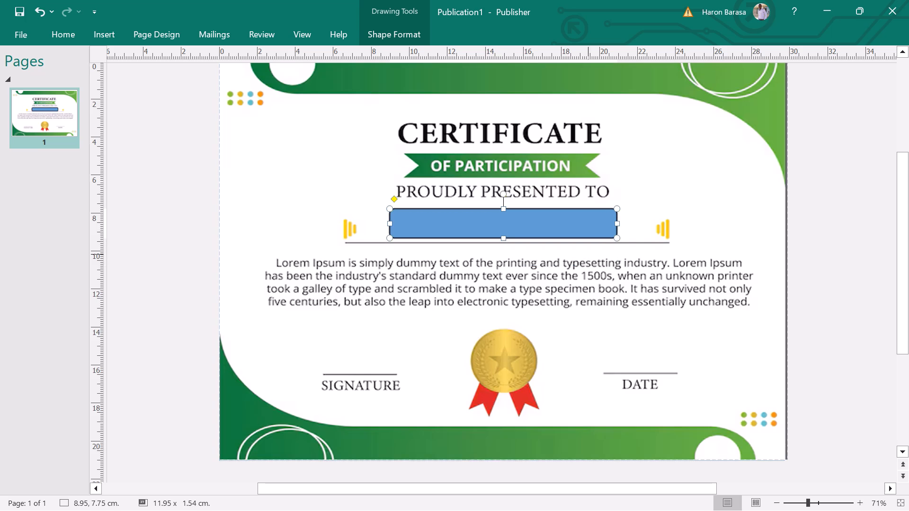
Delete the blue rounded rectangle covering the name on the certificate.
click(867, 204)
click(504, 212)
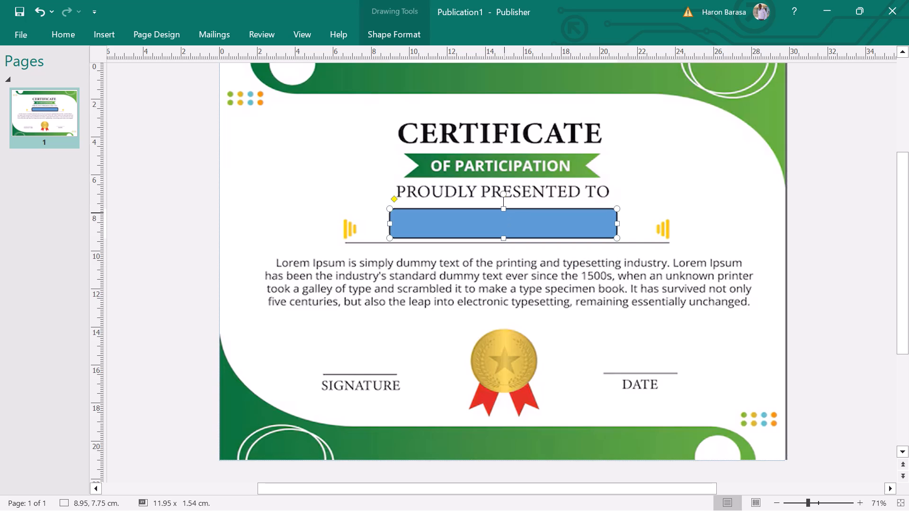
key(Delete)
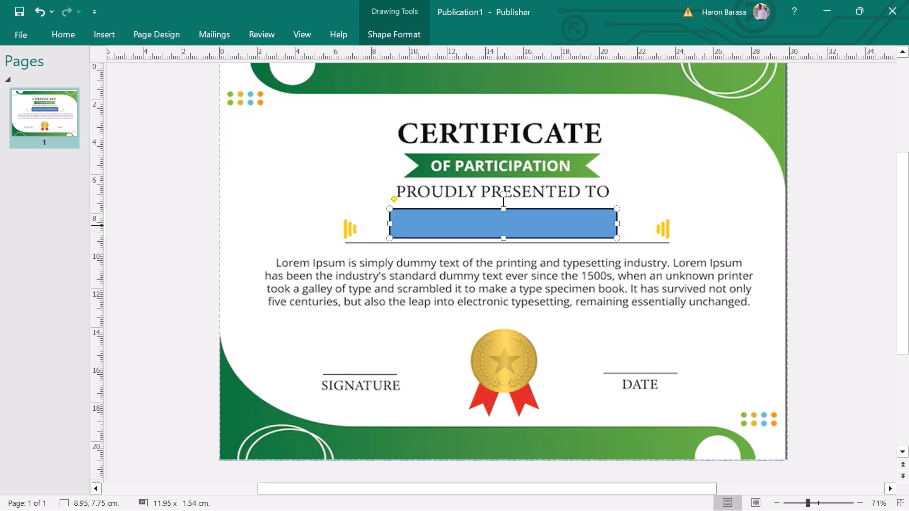
Insert an empty text box in the blank area beside the certificate page.
click(110, 37)
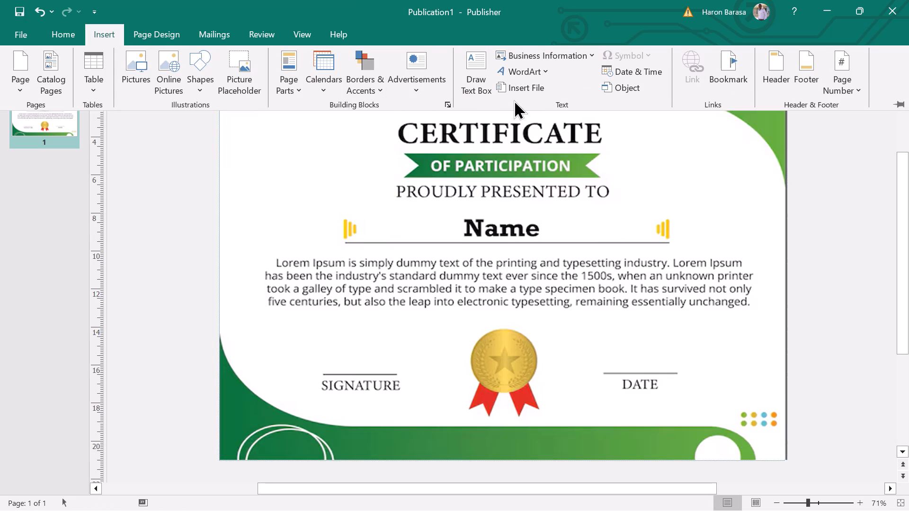
click(482, 83)
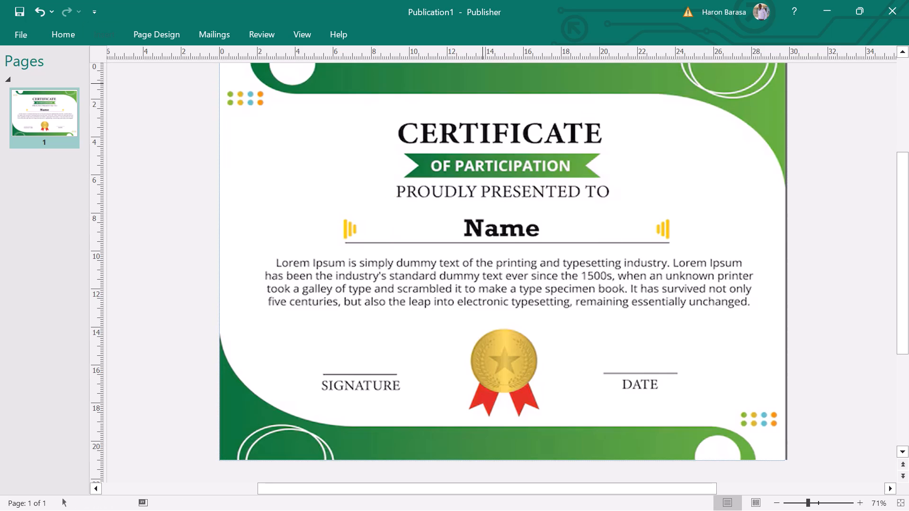
click(824, 162)
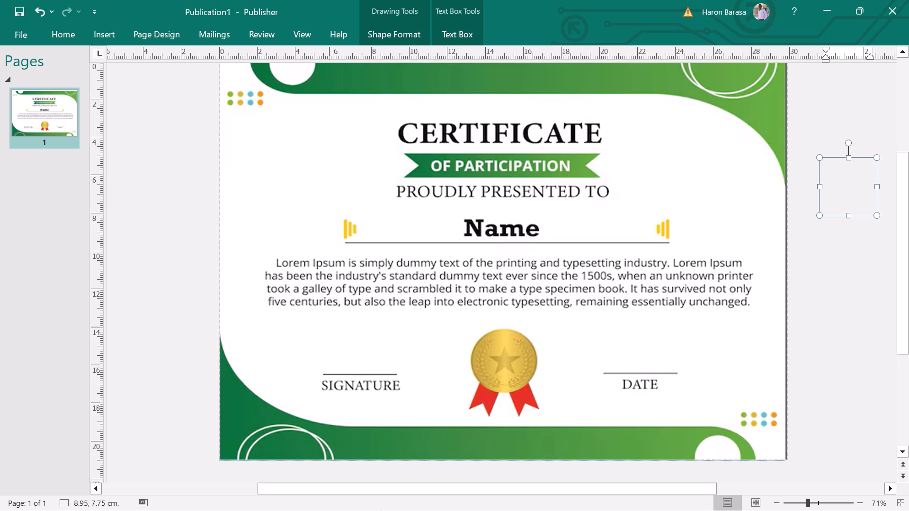
Open the recent publication BANNER 1 AGROECOLOGY.
click(31, 36)
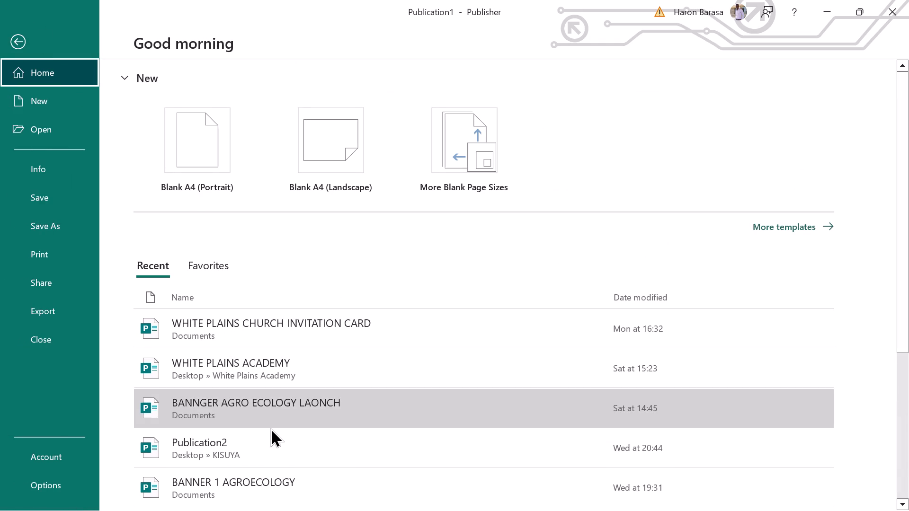
scroll(265, 446, down, 1)
click(263, 446)
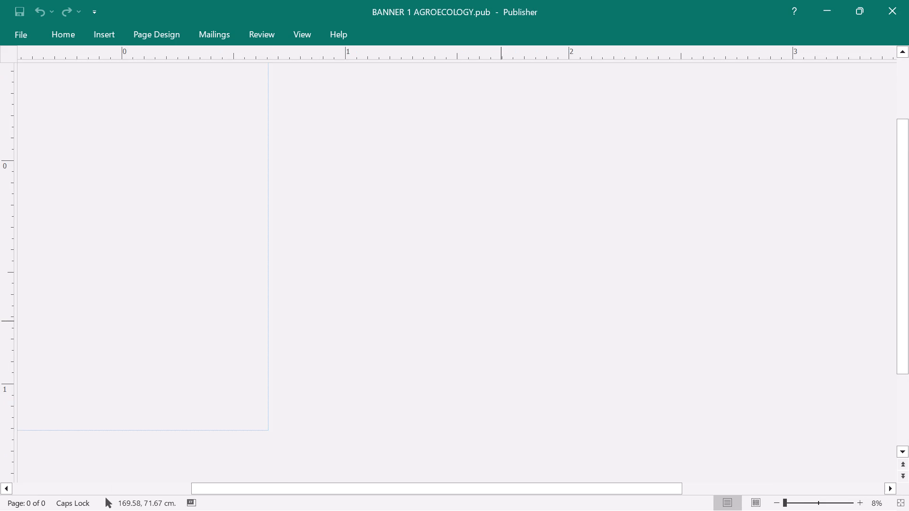
Copy the two coat-of-arms logos from the agroecology banner and paste them into the certificate publication.
click(202, 189)
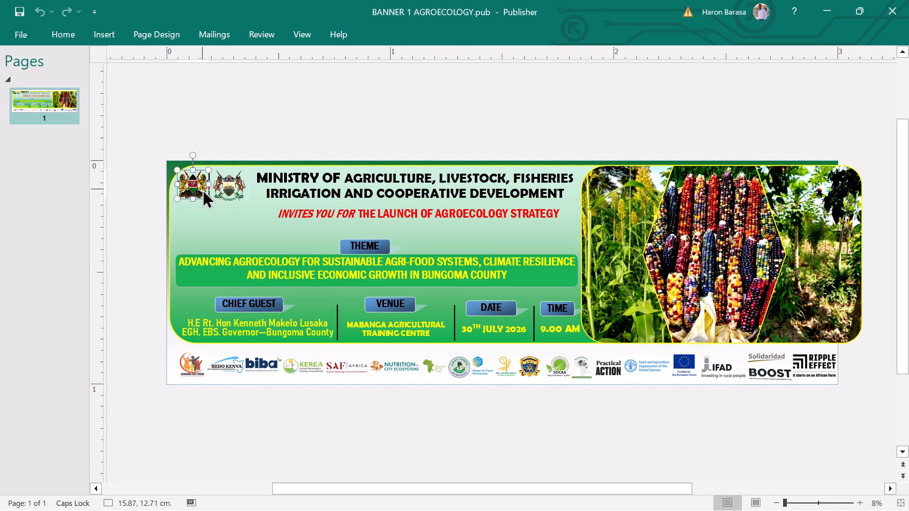
ctrl+click(229, 183)
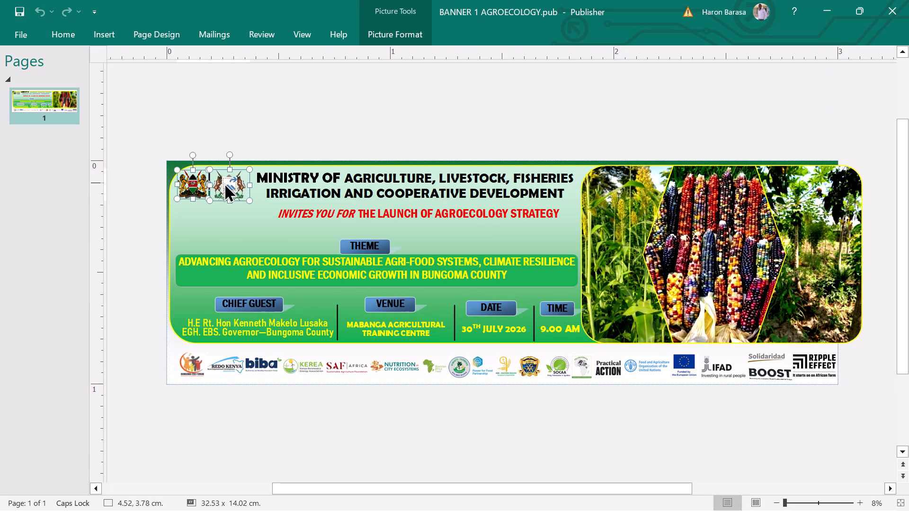
key(ctrl+c)
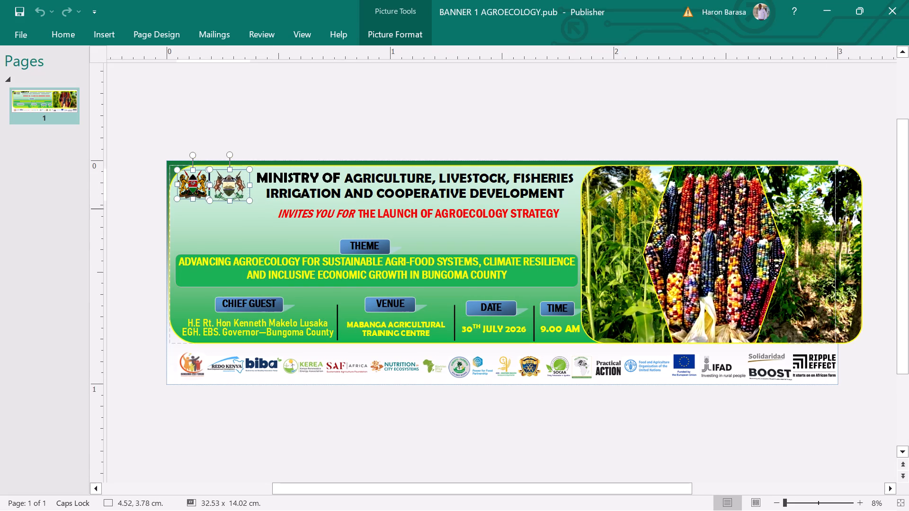
click(829, 4)
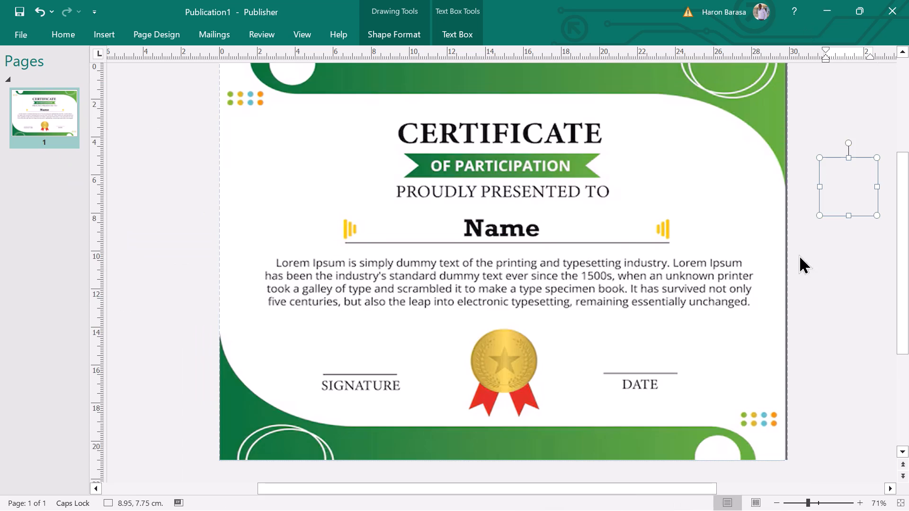
click(858, 317)
key(ctrl+v)
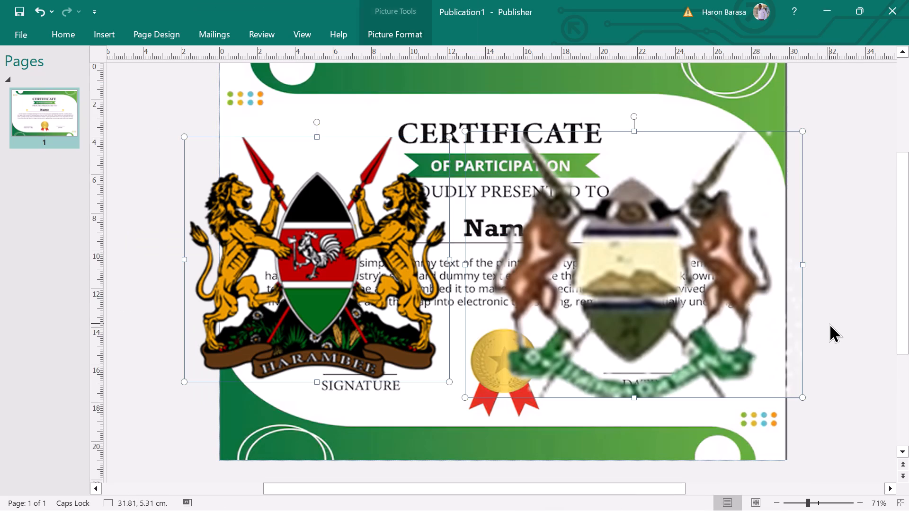
click(854, 261)
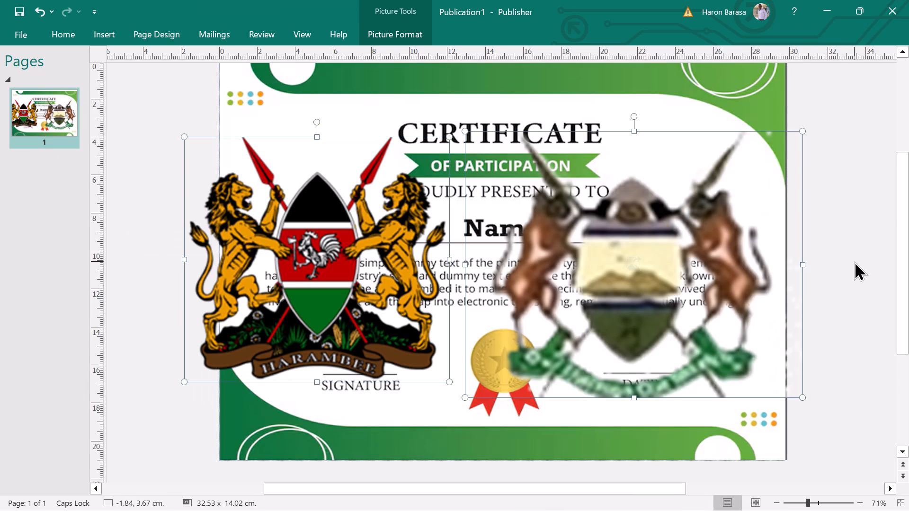
Shrink the Harambee coat of arms to about 2.56 x 2.37 cm and place it in the certificate's upper-left area, below the coloured dots.
click(303, 274)
drag(183, 141, 303, 333)
drag(449, 383, 337, 294)
drag(333, 277, 260, 149)
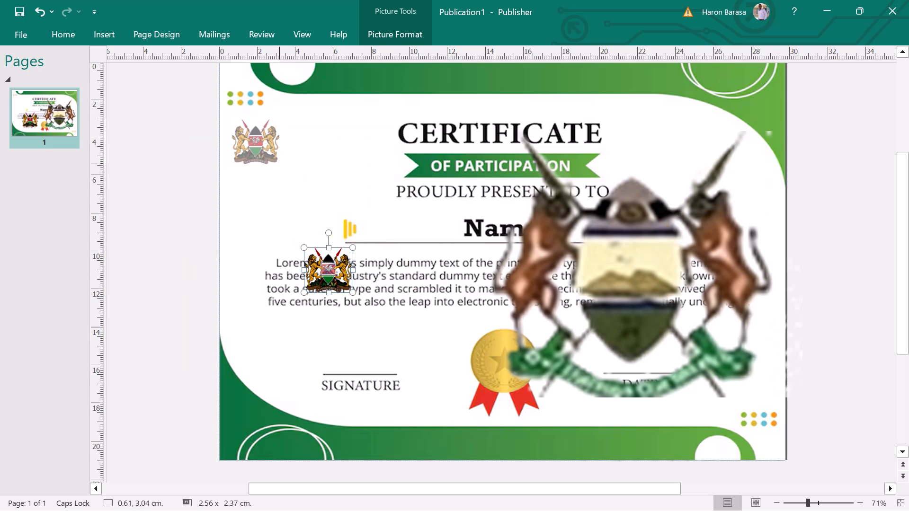
drag(260, 149, 261, 144)
Shrink the county coat of arms to about 3.75 x 2.98 cm, keeping it on the certificate to the right of the title.
click(650, 296)
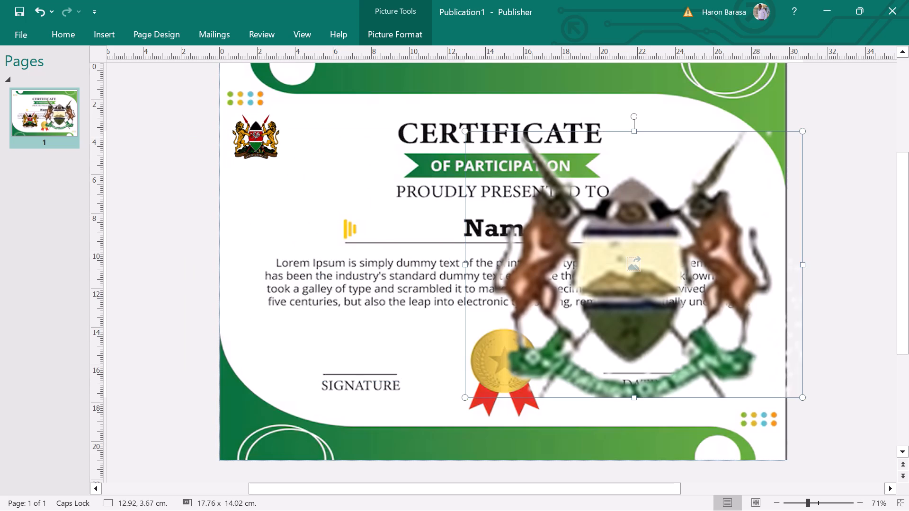
drag(463, 396, 576, 272)
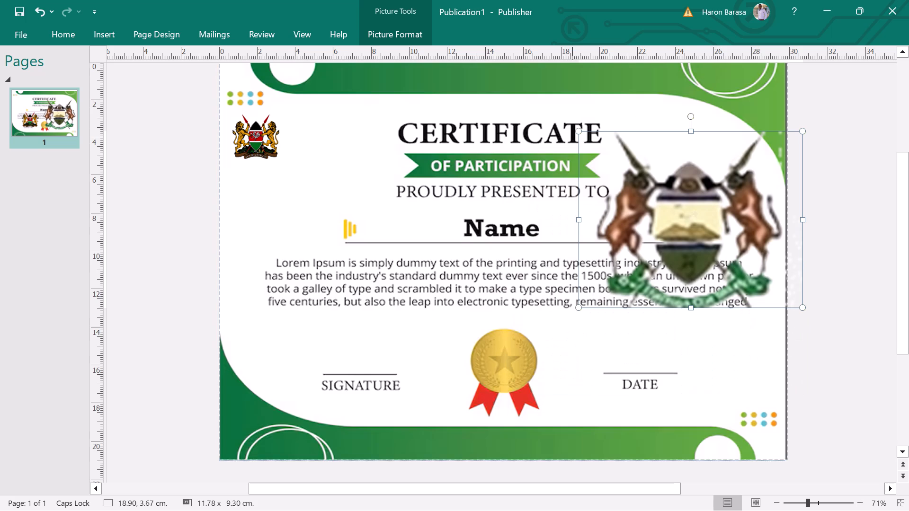
drag(800, 304, 710, 230)
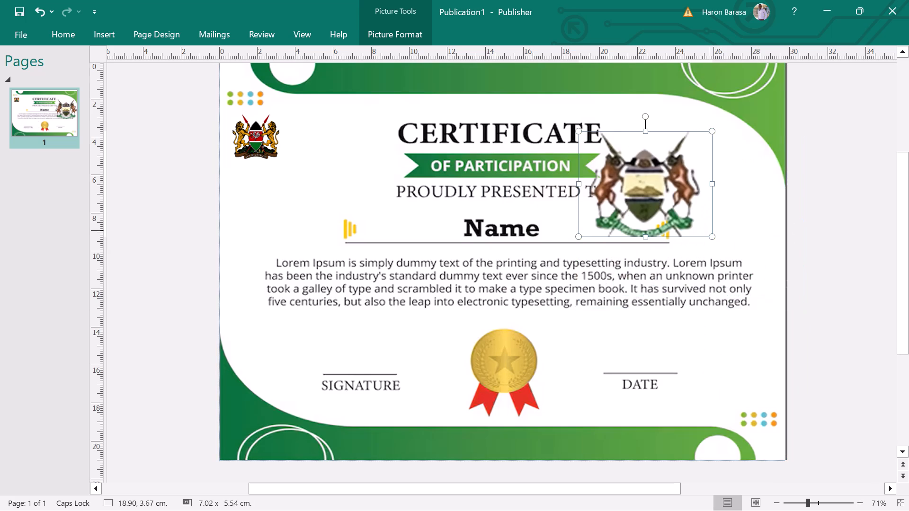
click(857, 215)
click(615, 205)
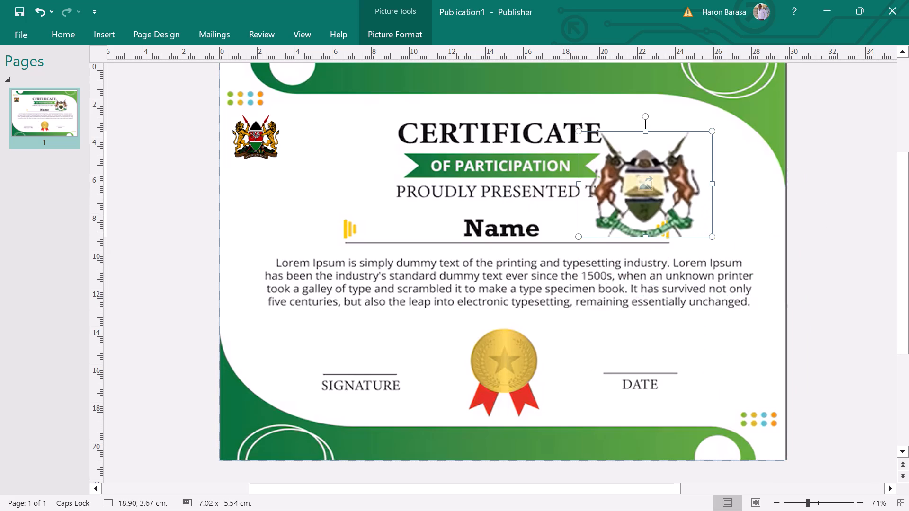
drag(579, 238, 641, 183)
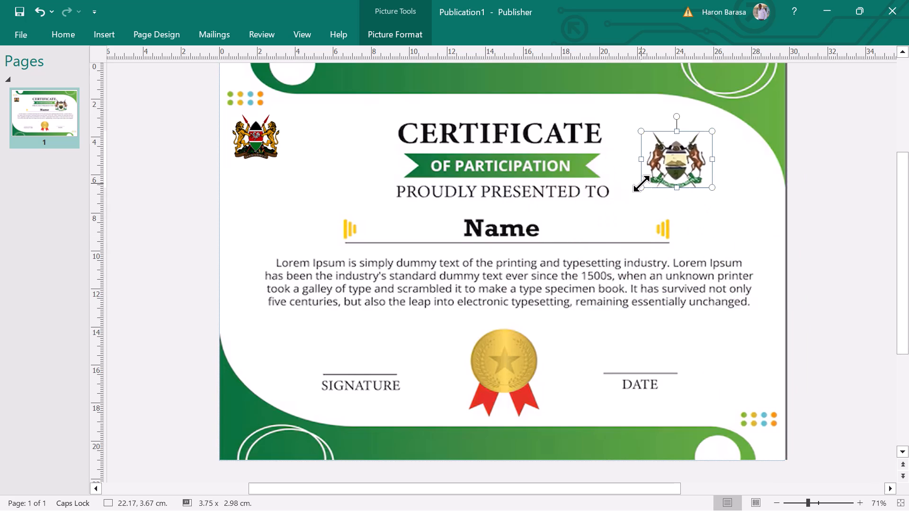
click(830, 145)
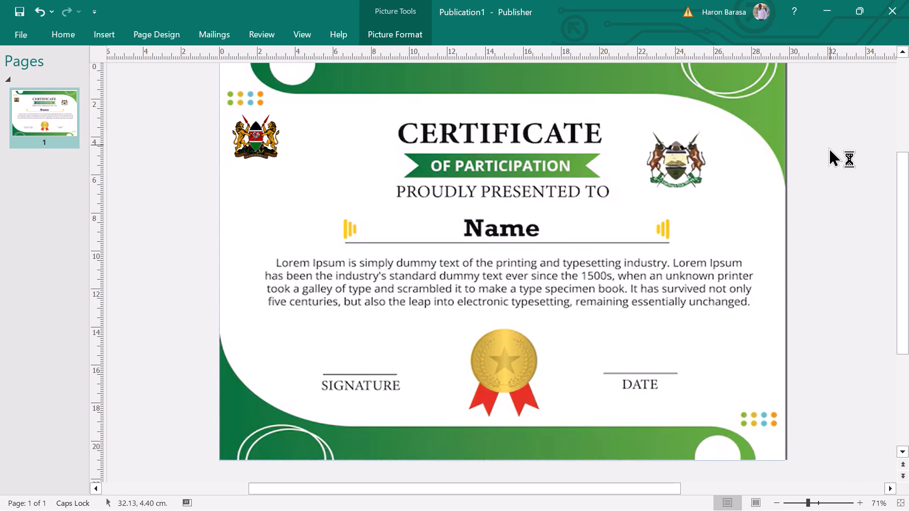
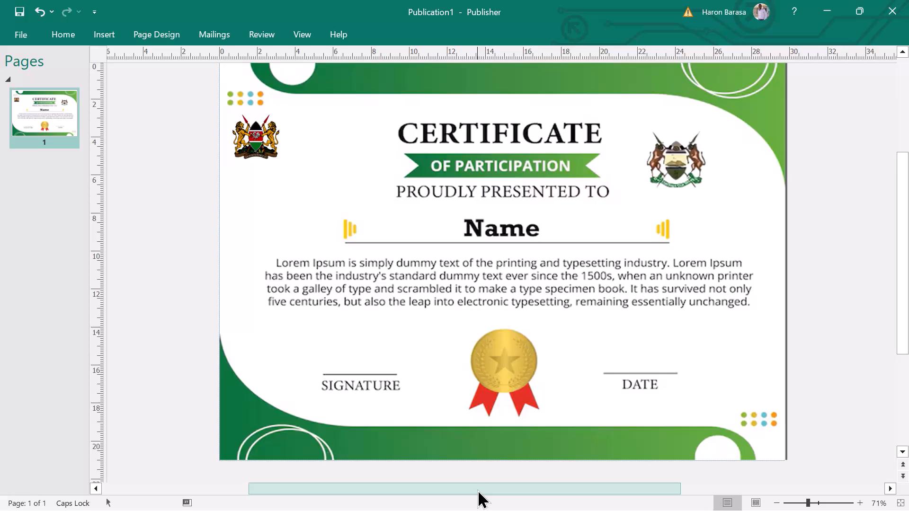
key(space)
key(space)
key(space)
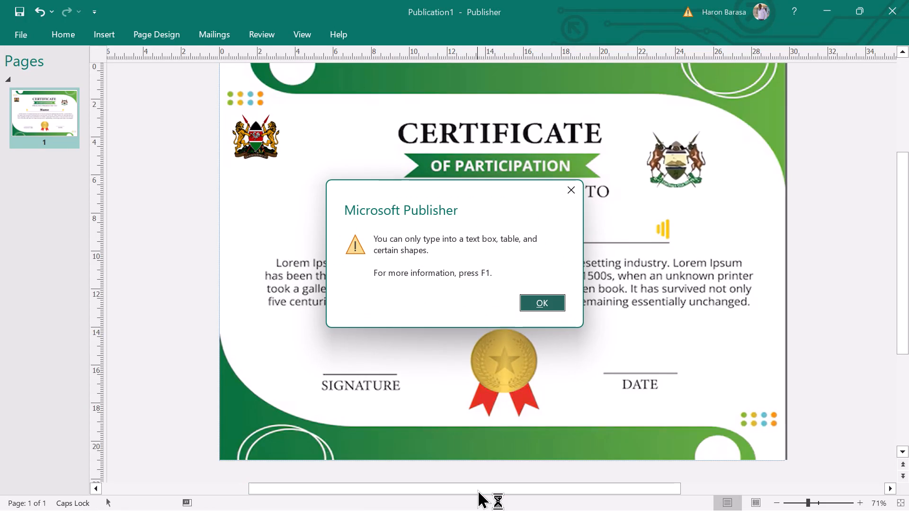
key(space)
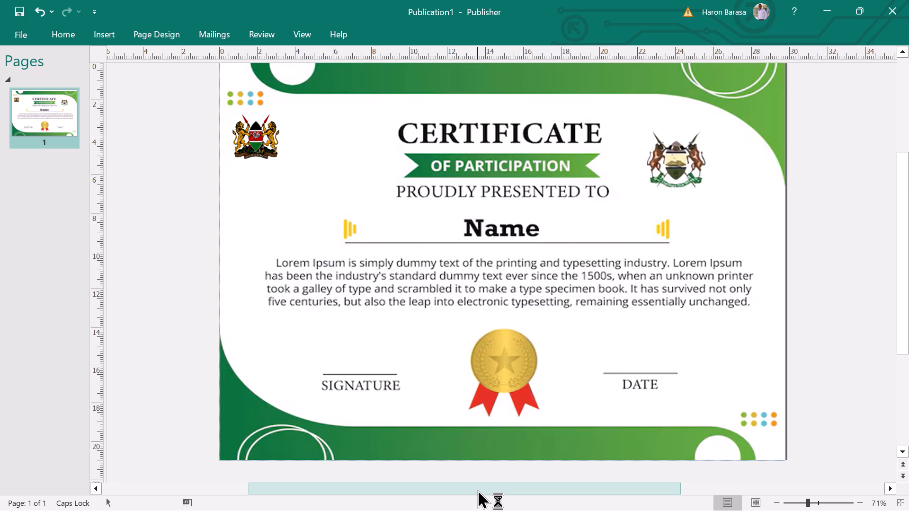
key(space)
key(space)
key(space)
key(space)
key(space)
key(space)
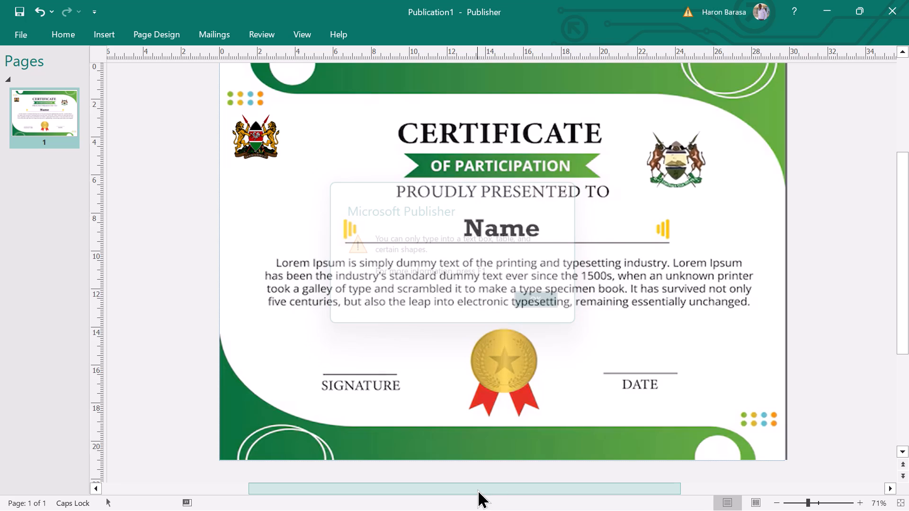
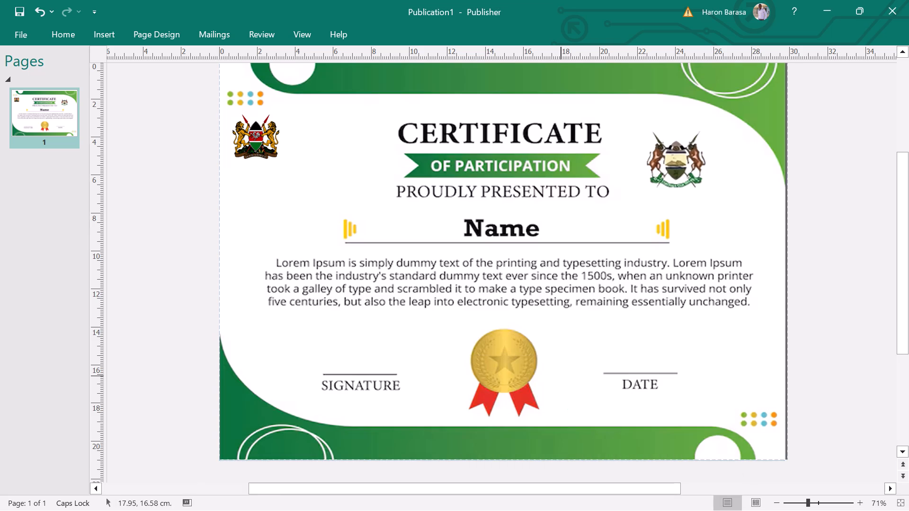
click(845, 189)
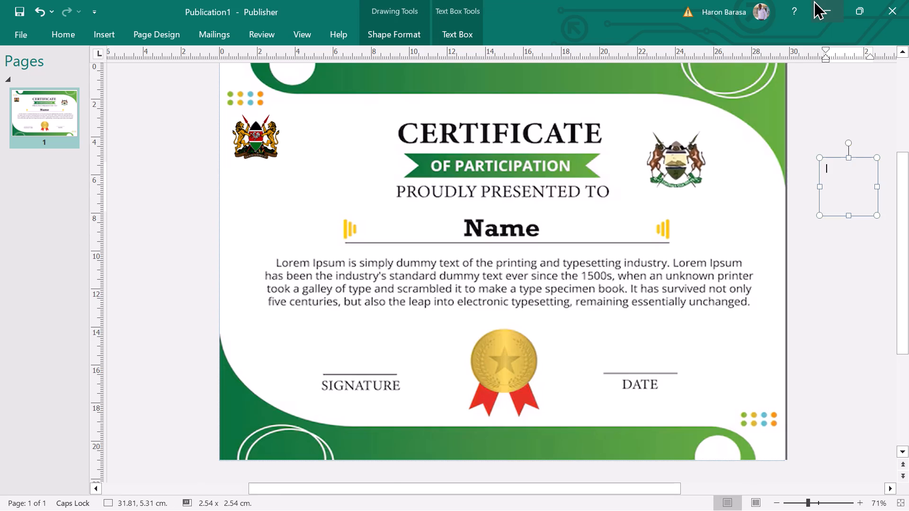
key(Delete)
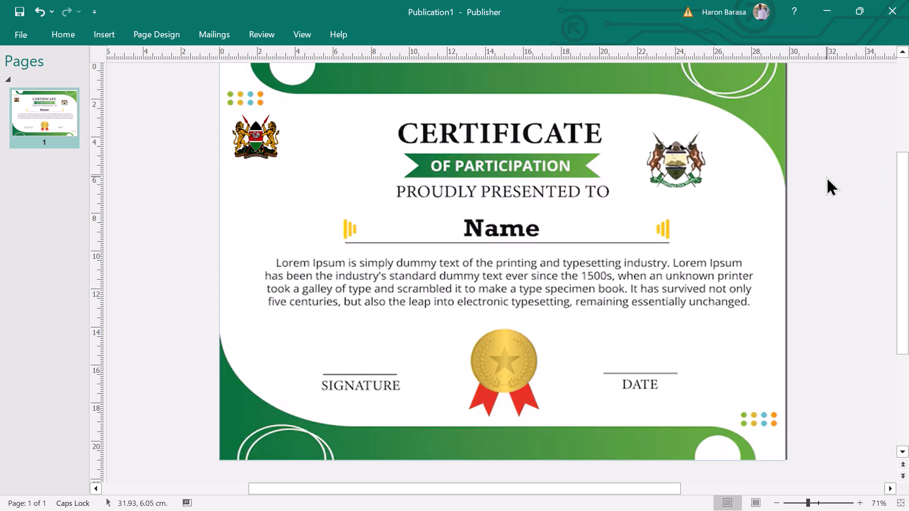
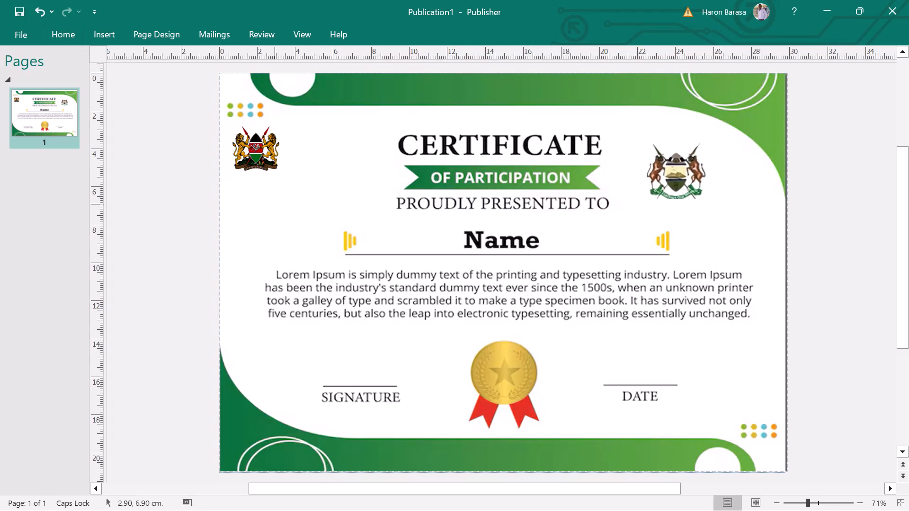
Move the county logo directly beside the national coat of arms and shrink it to about 2.4 x 1.9 cm.
click(437, 253)
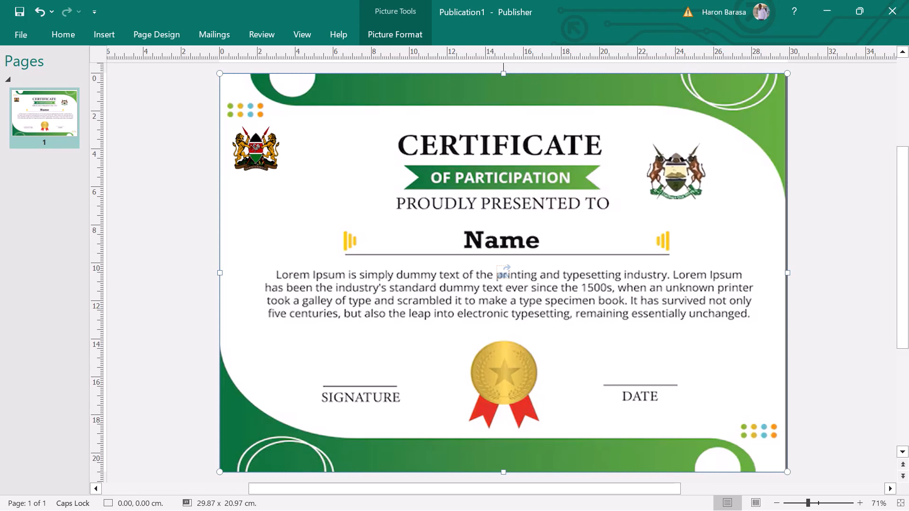
click(688, 165)
drag(688, 165, 360, 155)
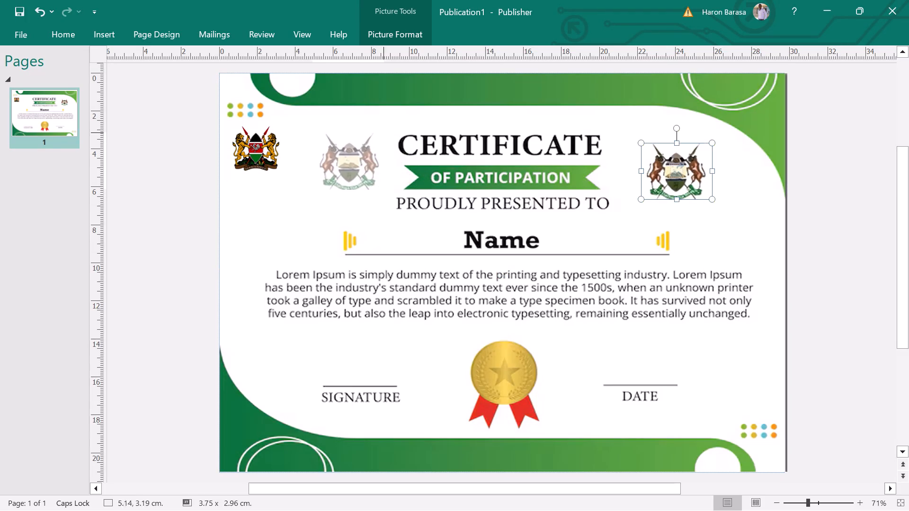
drag(360, 155, 332, 141)
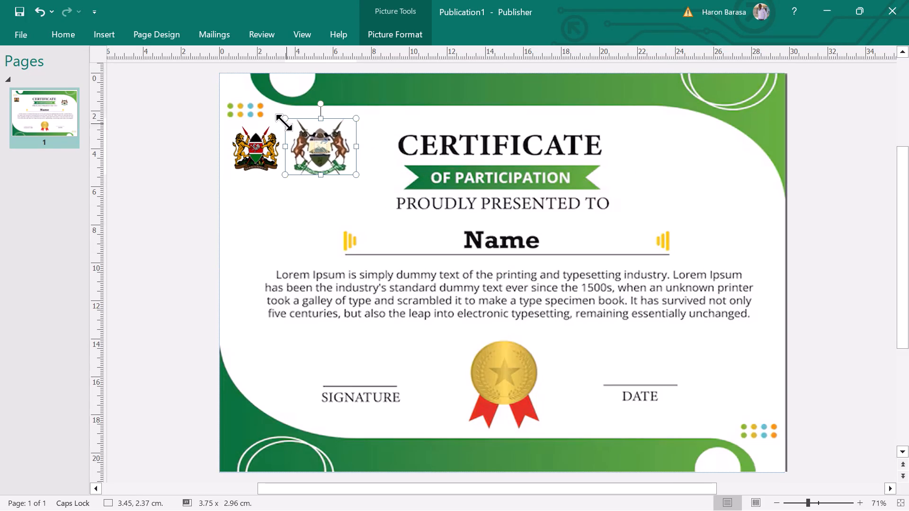
drag(283, 118, 313, 138)
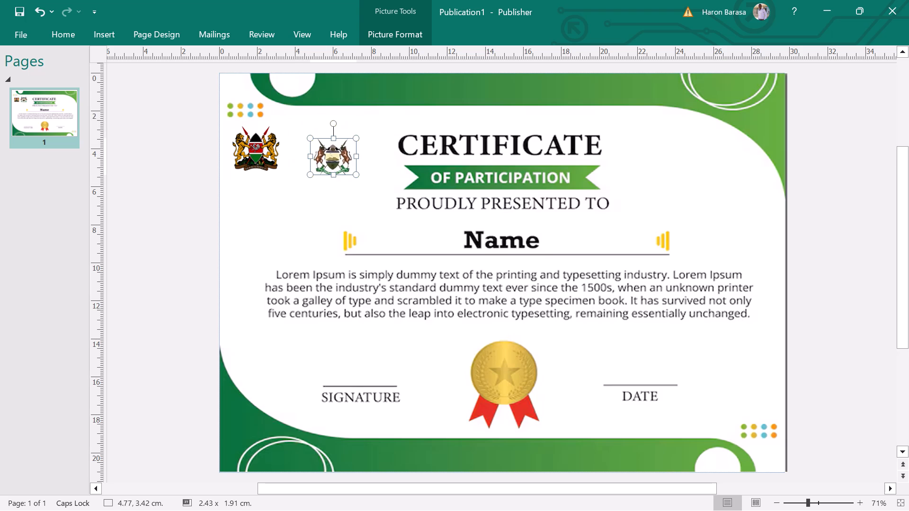
click(197, 227)
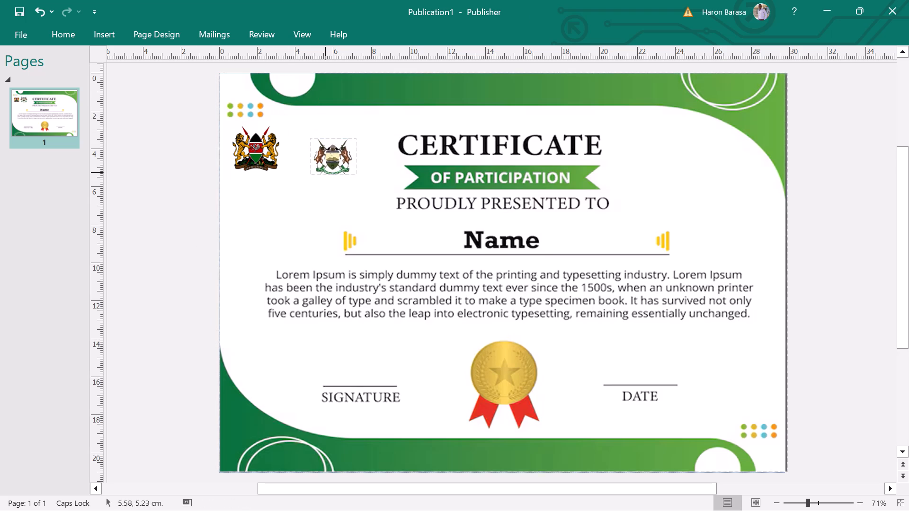
drag(330, 164, 310, 157)
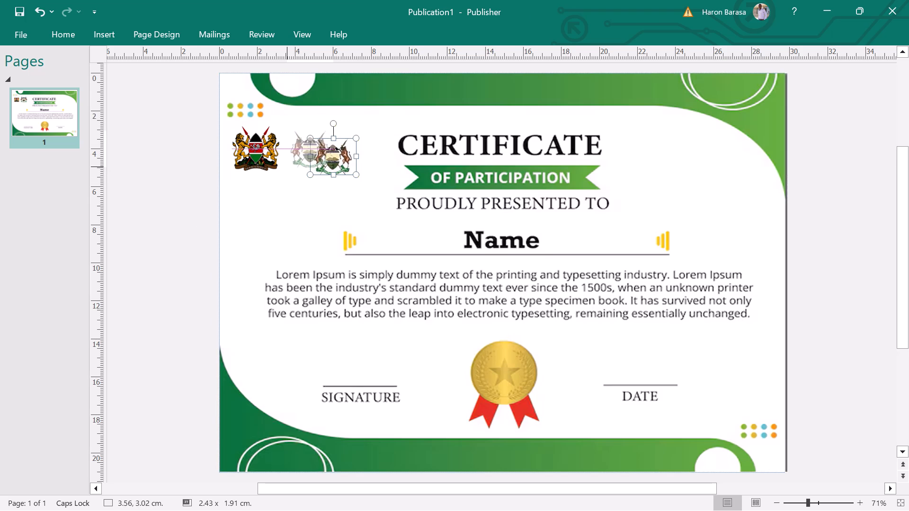
drag(310, 157, 307, 157)
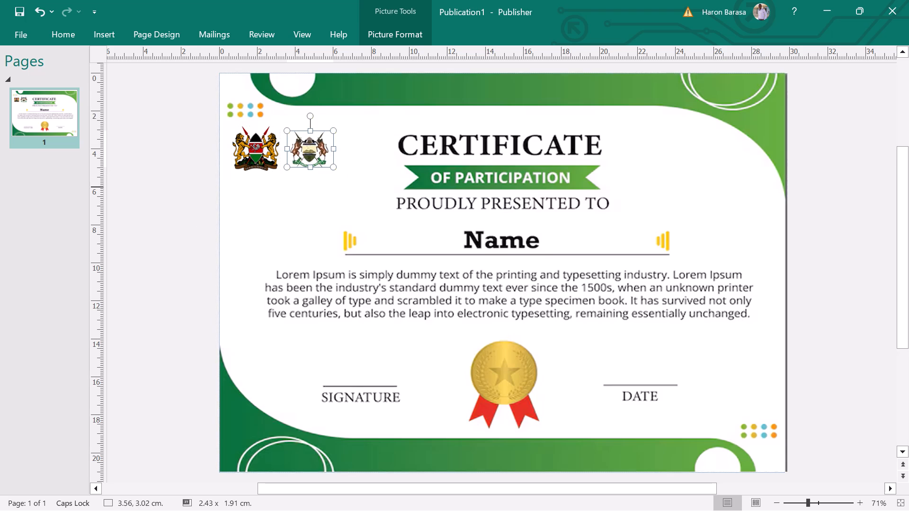
click(241, 186)
Shrink the national coat of arms to about 2.1 x 1.9 cm and nudge it up level with the county logo.
click(257, 154)
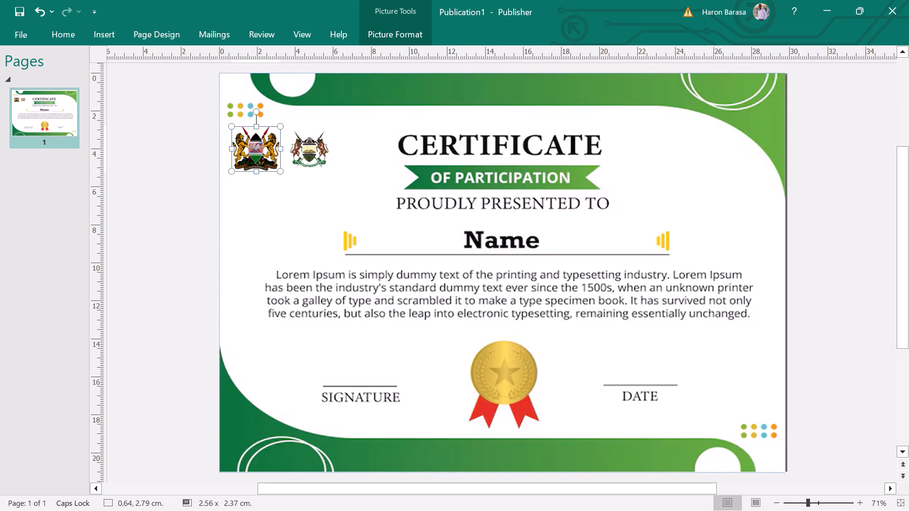
drag(233, 129, 244, 137)
click(186, 214)
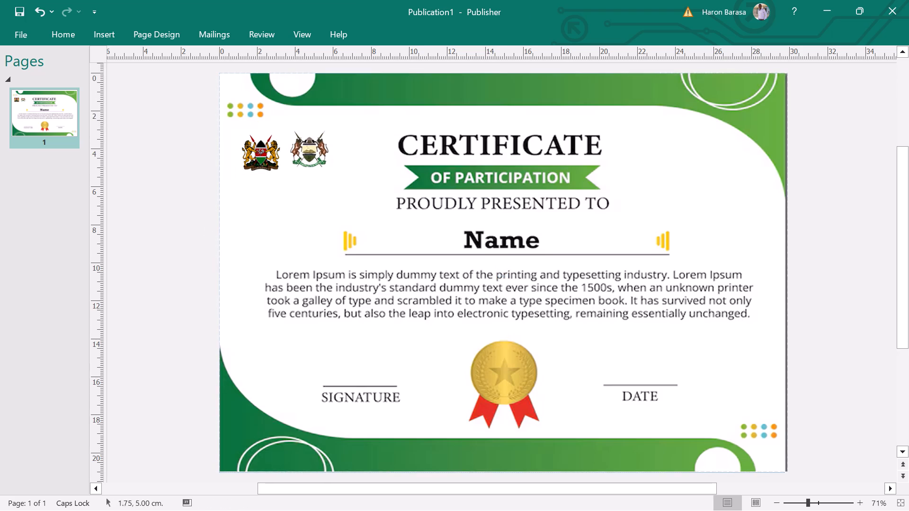
click(264, 160)
key(Up)
key(Up)
key(Up)
key(Up)
key(Up)
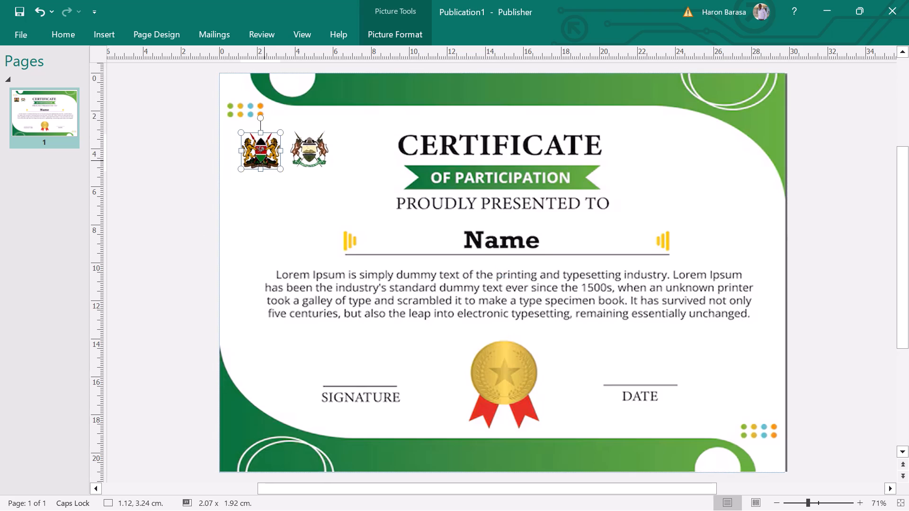
key(Up)
key(Up)
key(Up)
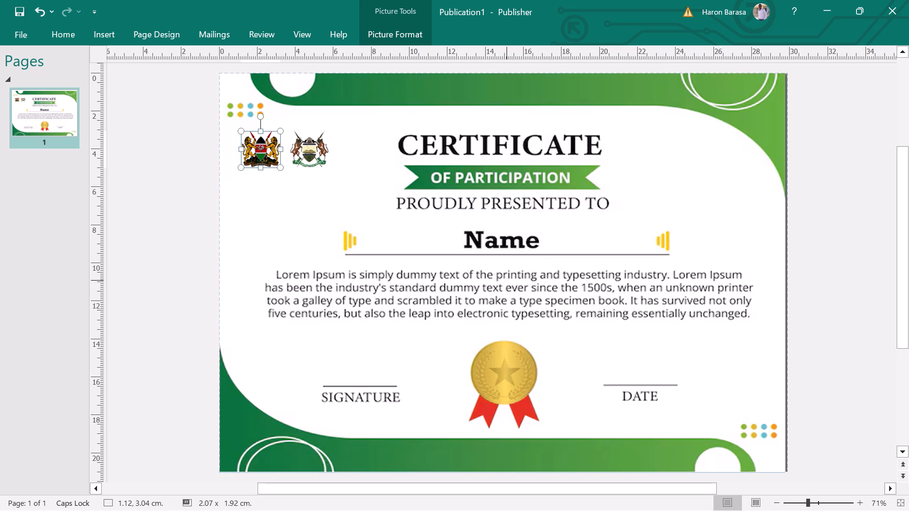
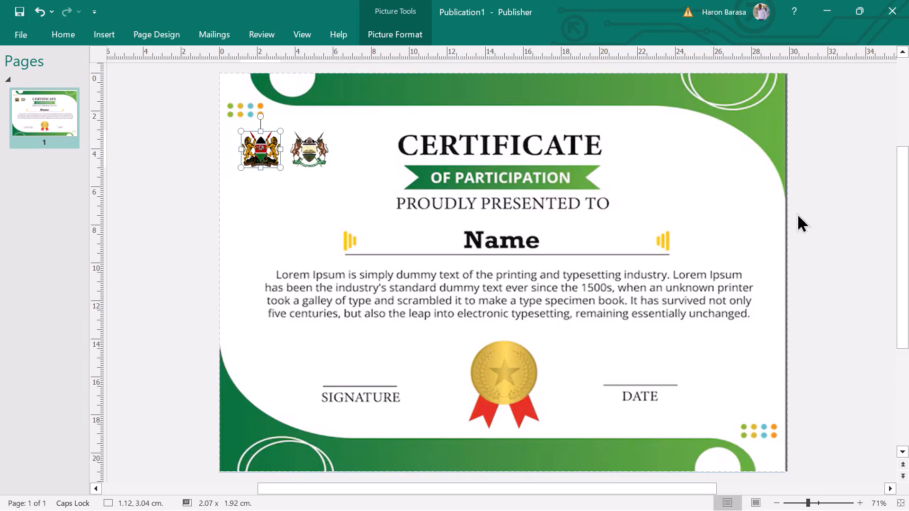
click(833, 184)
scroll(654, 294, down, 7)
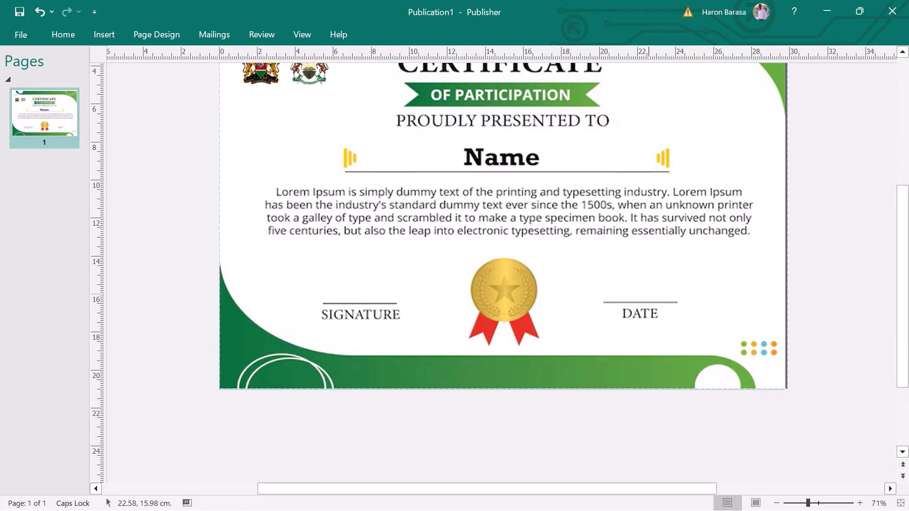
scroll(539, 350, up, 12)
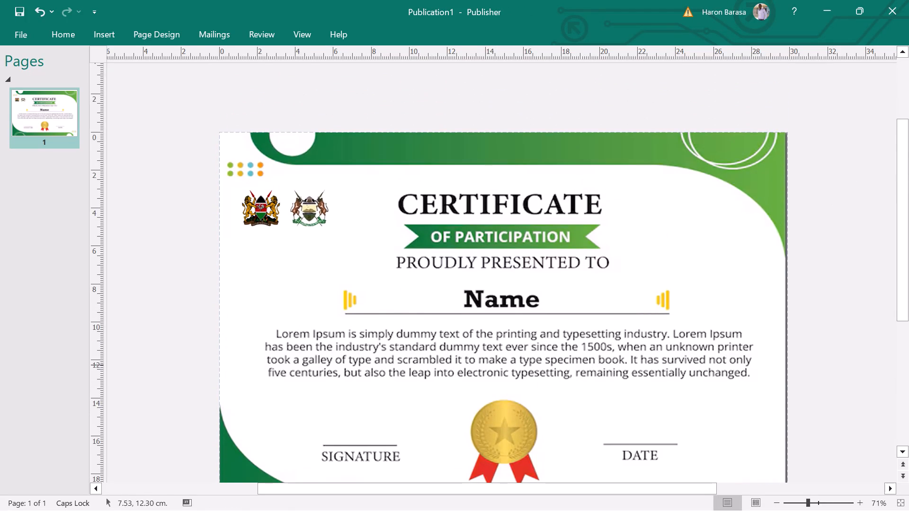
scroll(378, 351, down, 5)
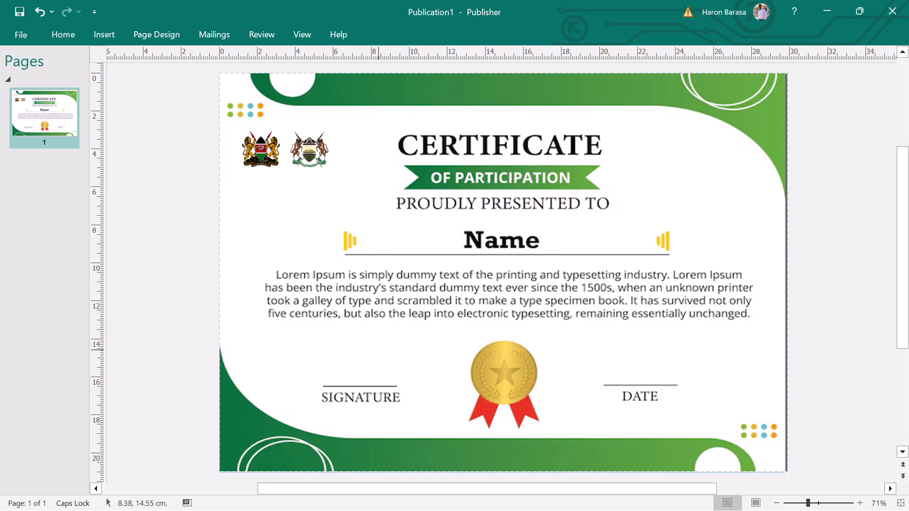
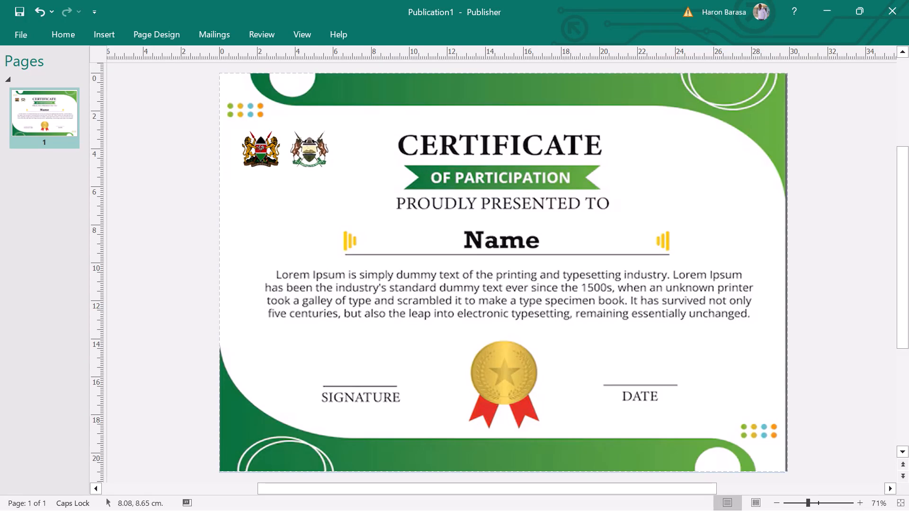
Cover the Lorem Ipsum paragraph below the name line with a text box about 26.7 x 4 cm, filled white.
click(103, 37)
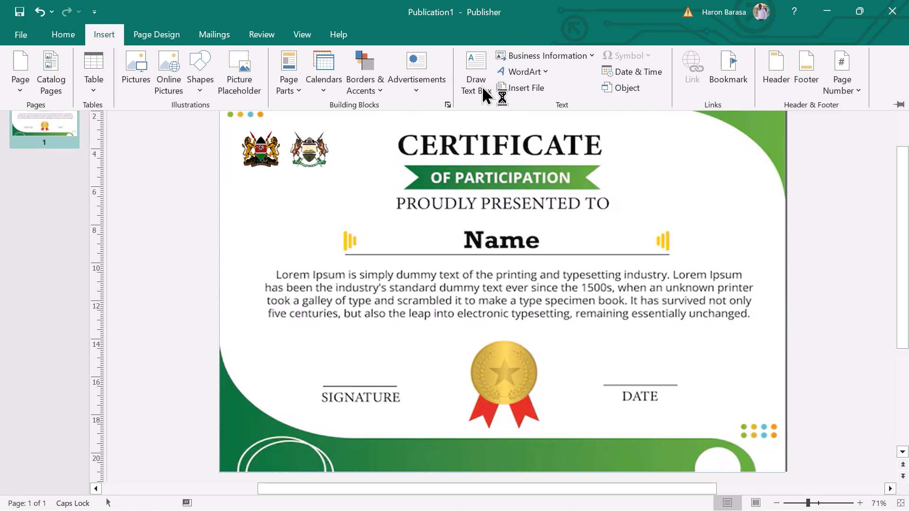
click(476, 83)
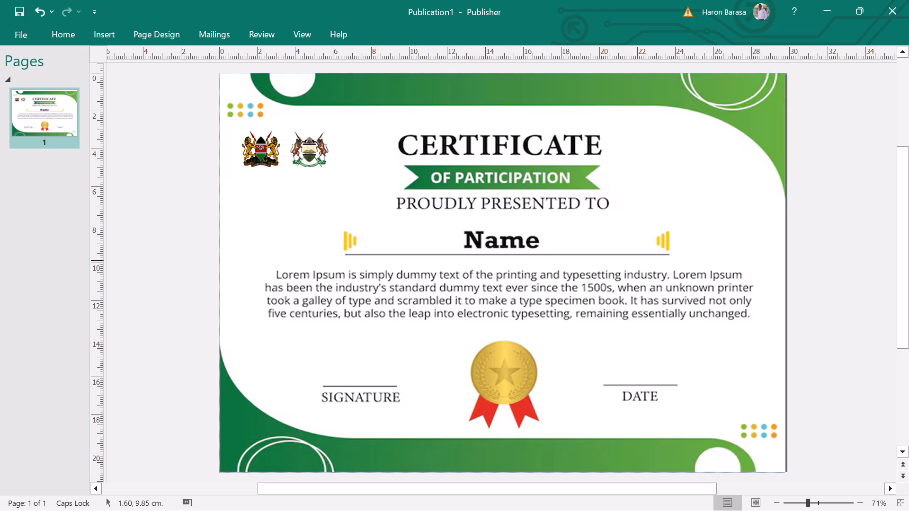
drag(253, 258, 761, 333)
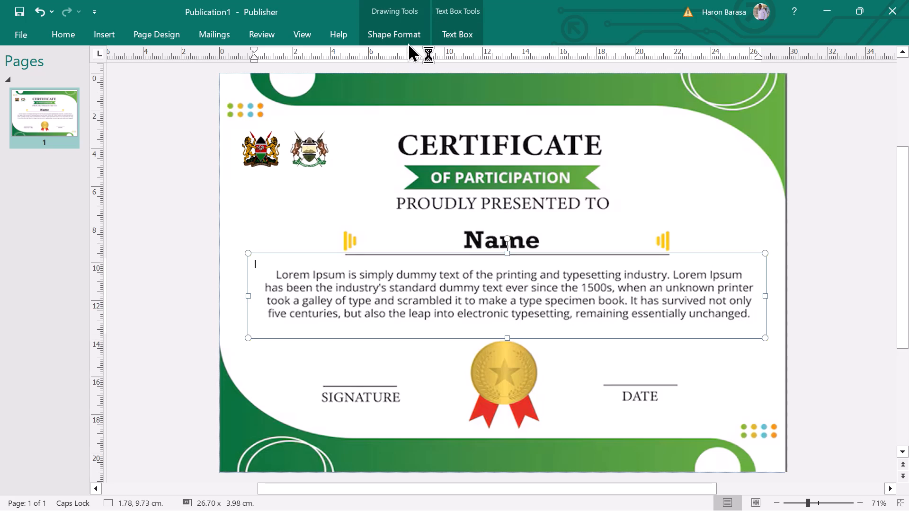
click(406, 40)
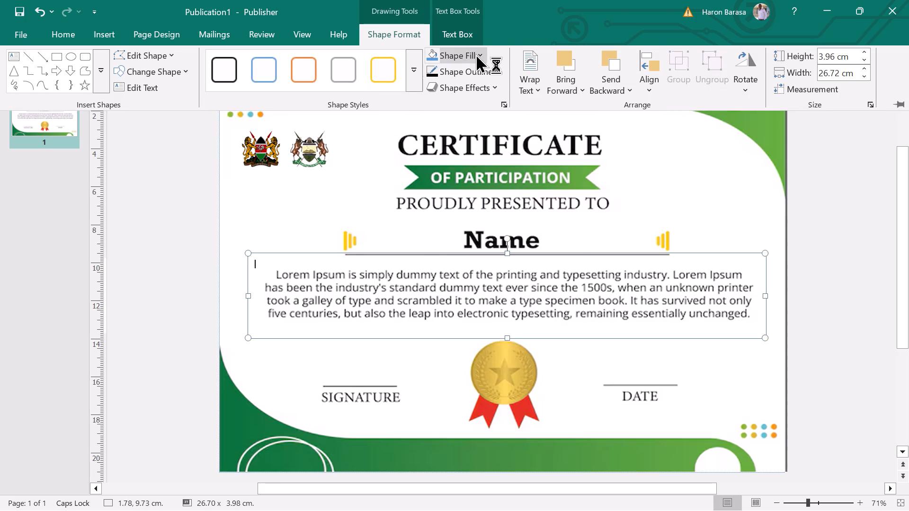
click(475, 53)
click(573, 89)
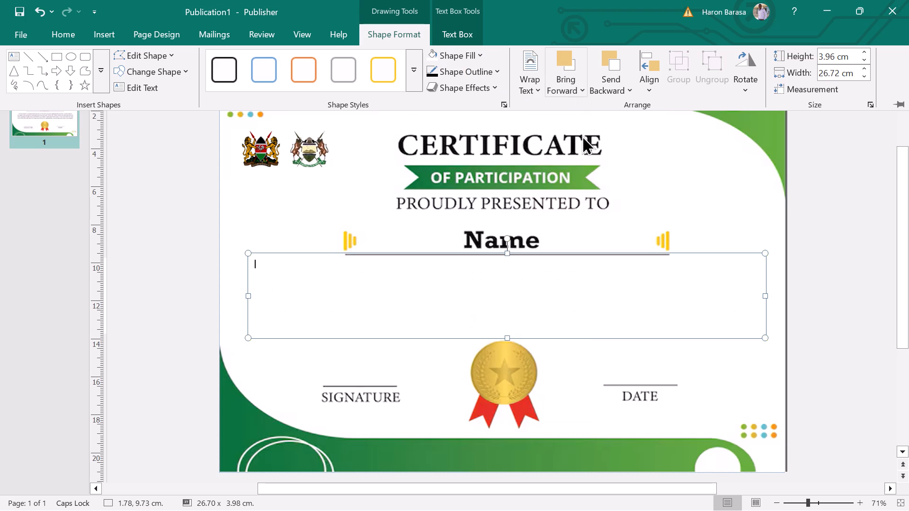
click(860, 225)
click(855, 261)
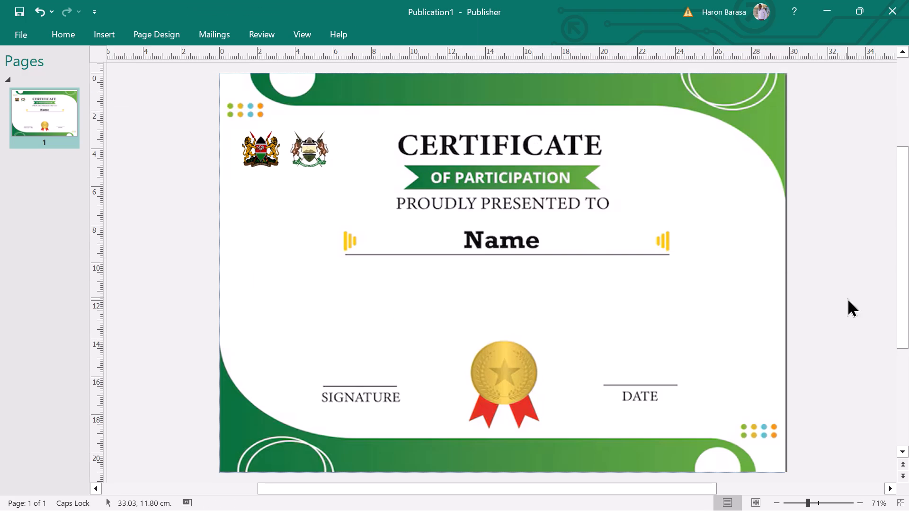
Draw a text box about 6.4 x 3 cm over the SIGNATURE label and its line.
click(320, 376)
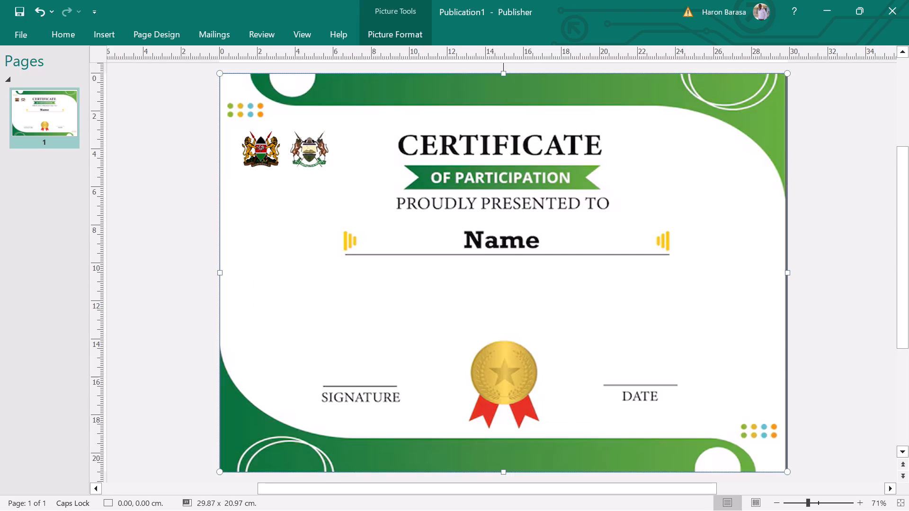
click(170, 219)
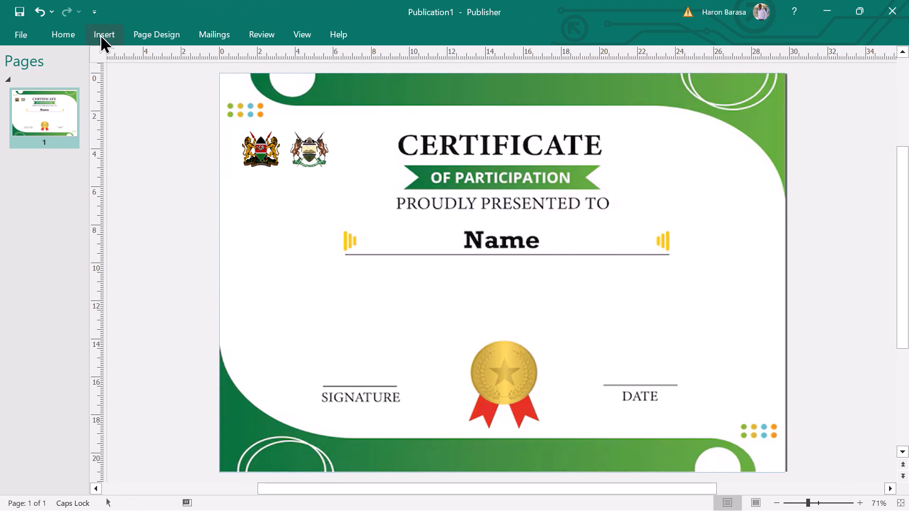
click(100, 34)
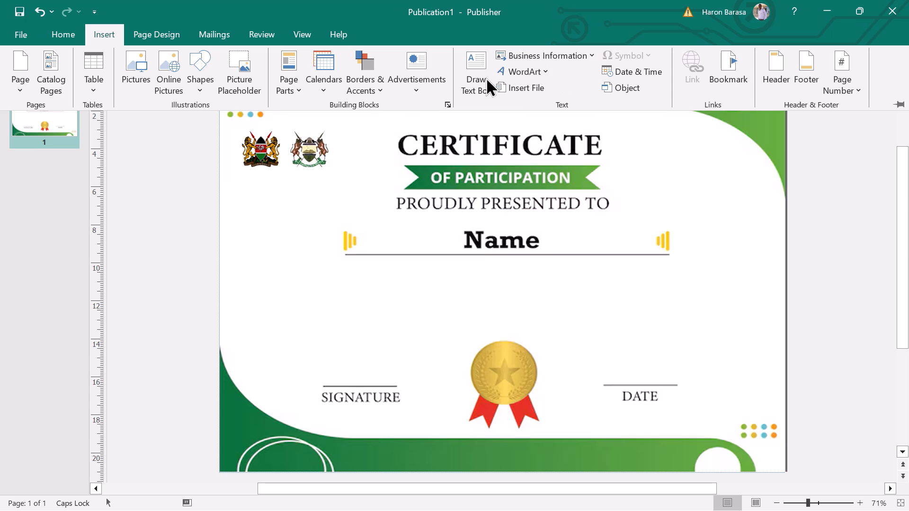
click(487, 77)
drag(298, 362, 419, 419)
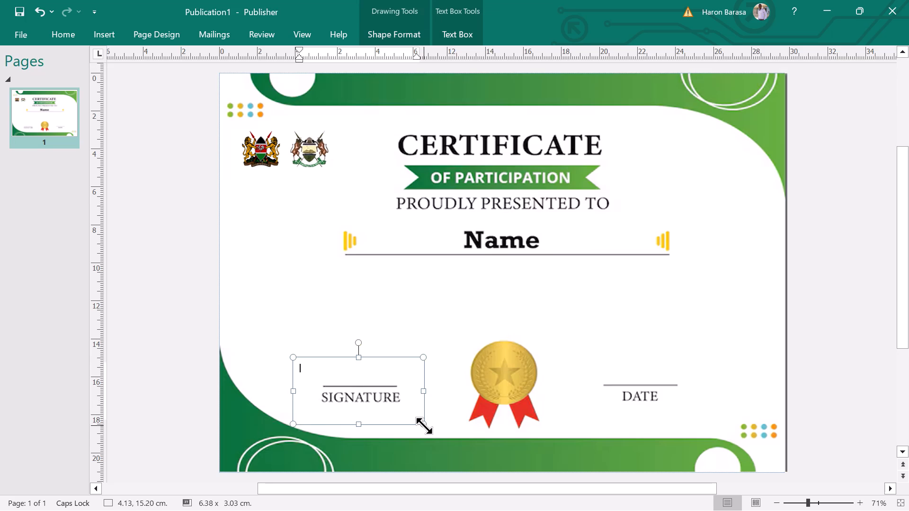
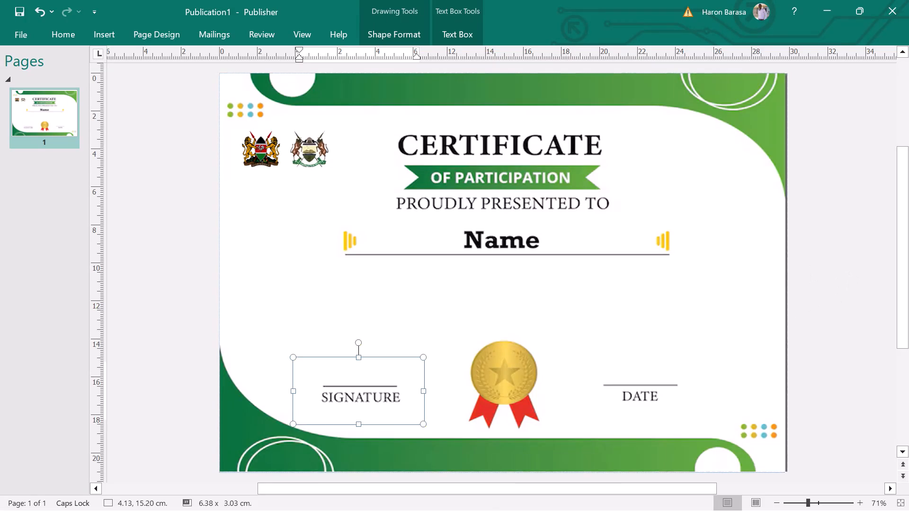
Fill the text box over the SIGNATURE label and its line with white.
click(414, 26)
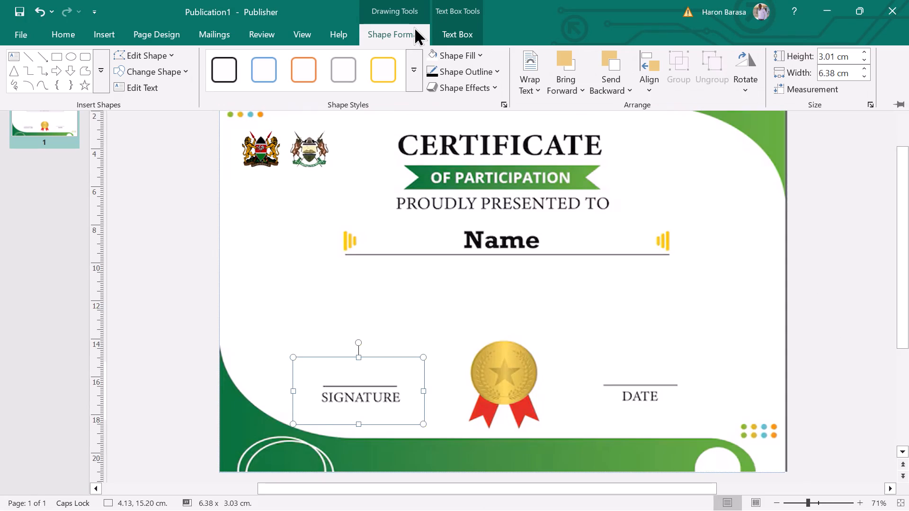
click(460, 35)
click(391, 36)
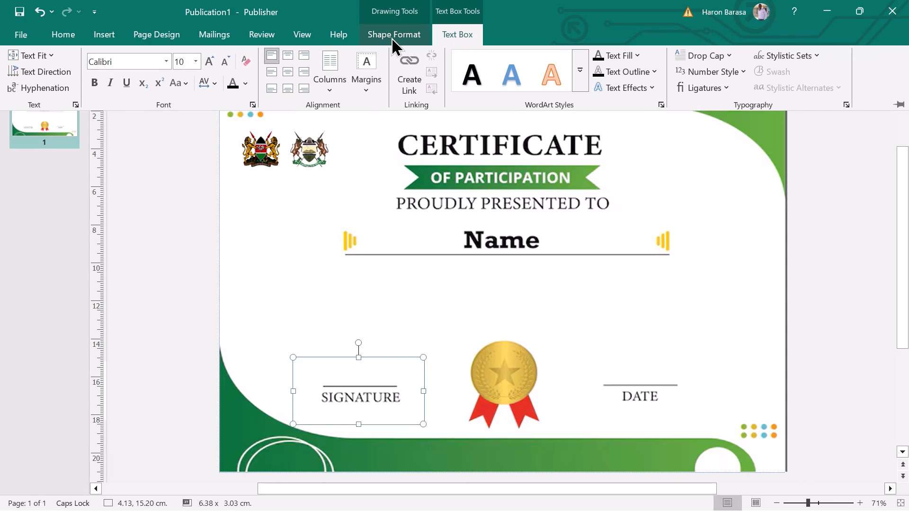
click(458, 49)
click(574, 92)
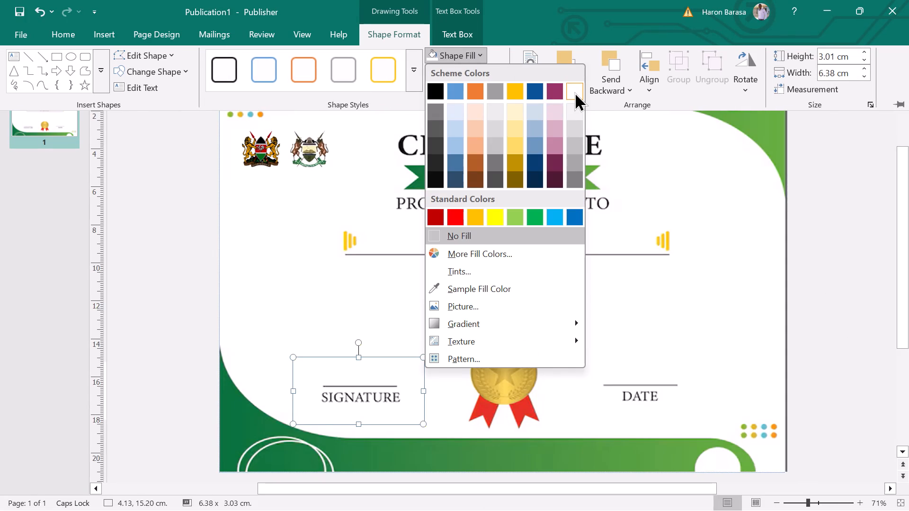
click(856, 306)
click(856, 306)
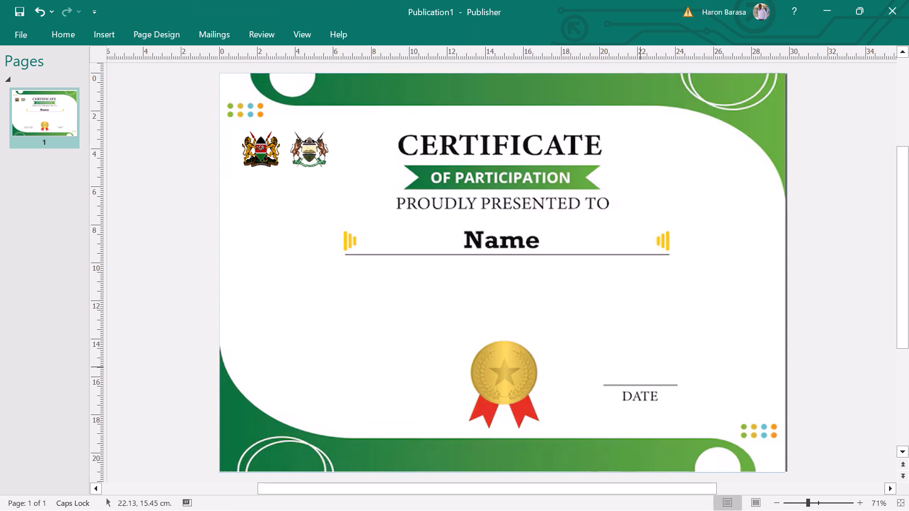
Duplicate the white SIGNATURE cover box and place the copy over the DATE label and its line.
click(387, 406)
click(426, 356)
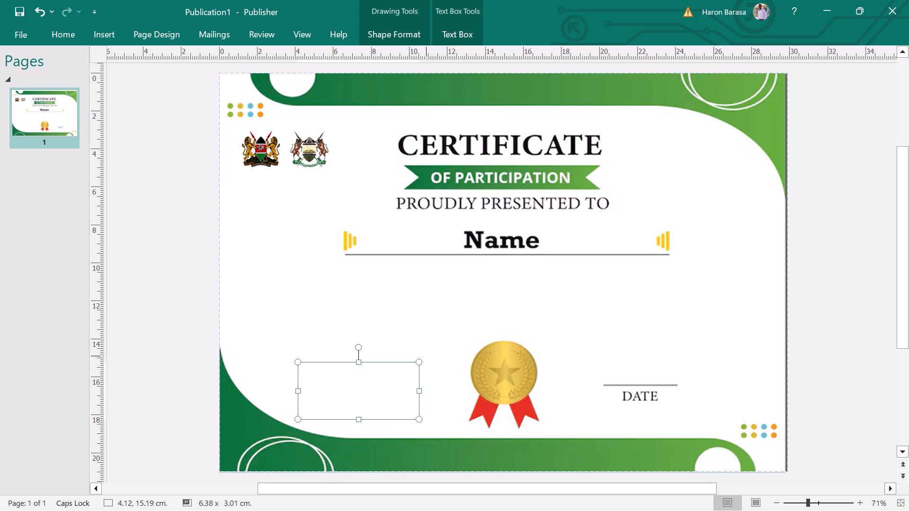
key(ctrl+c)
key(ctrl+v)
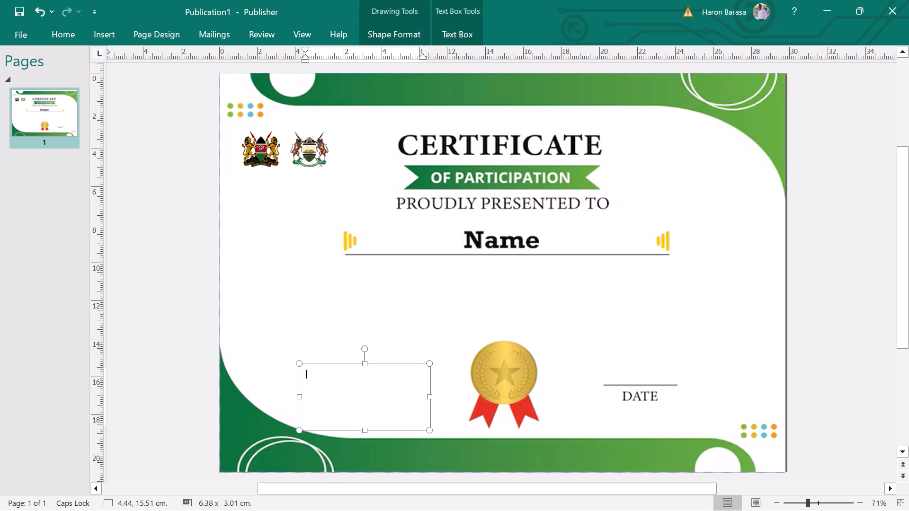
drag(352, 364, 571, 379)
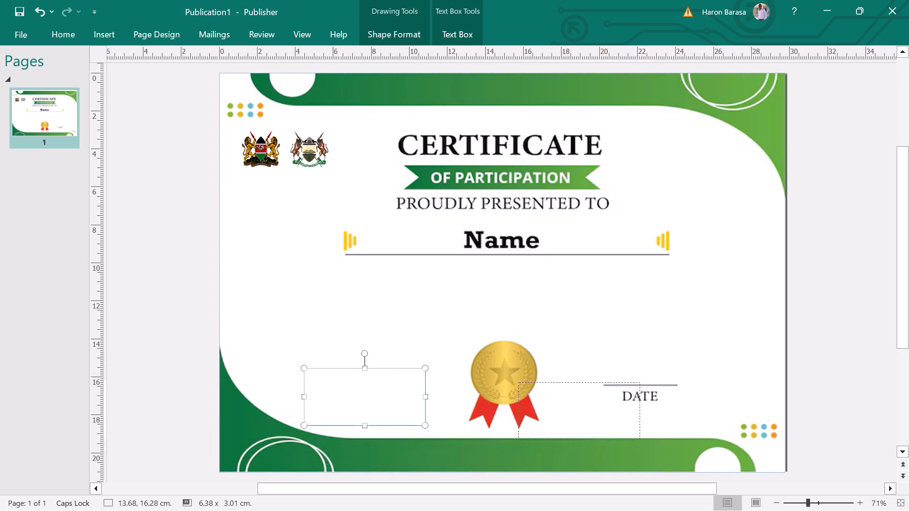
drag(571, 379, 637, 360)
click(820, 253)
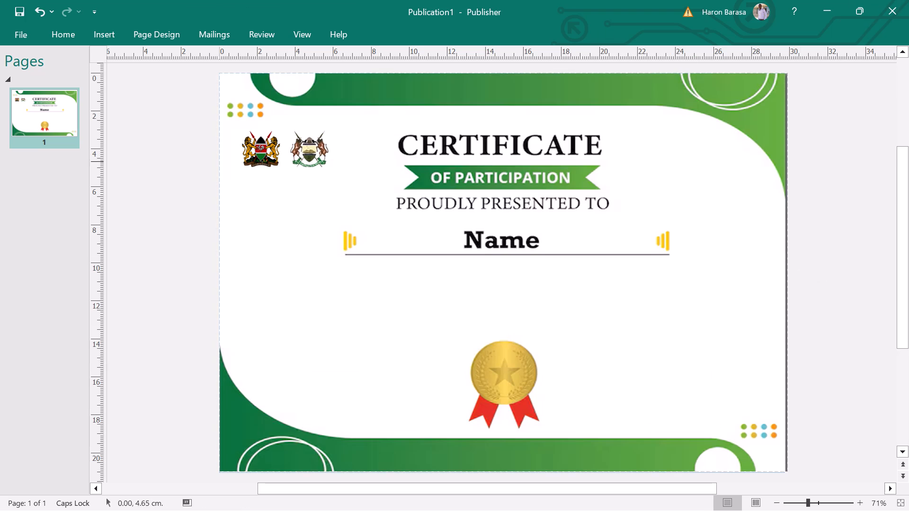
Copy the thin flag-coloured bar between the coats of arms in BANNER 1 AGROECOLOGY.pub and paste it into the certificate publication.
click(615, 496)
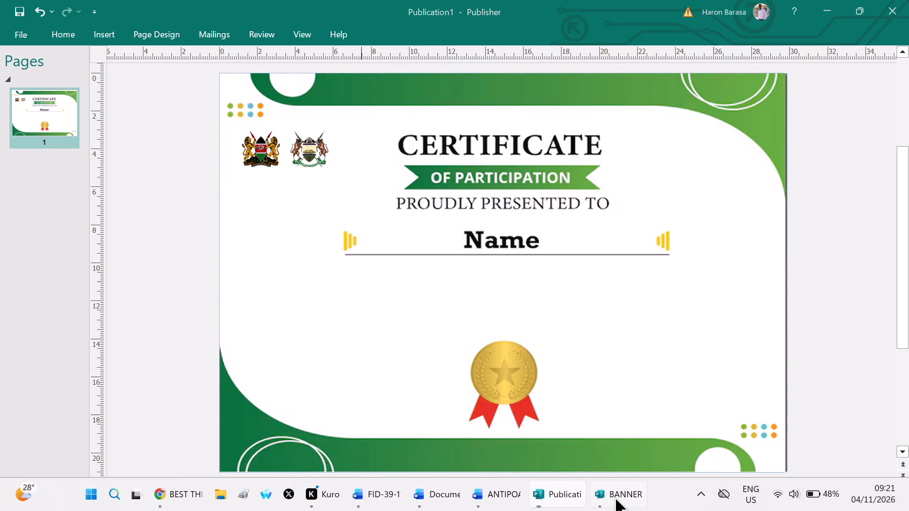
click(276, 121)
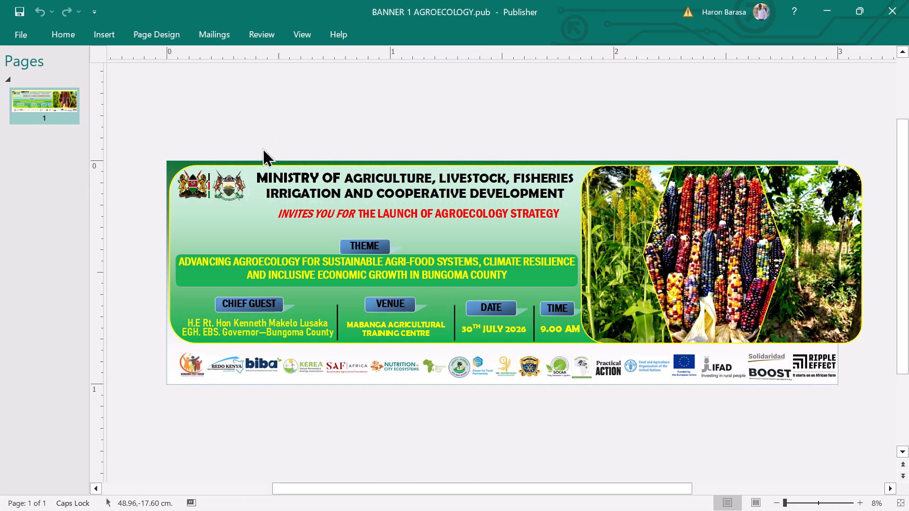
click(210, 177)
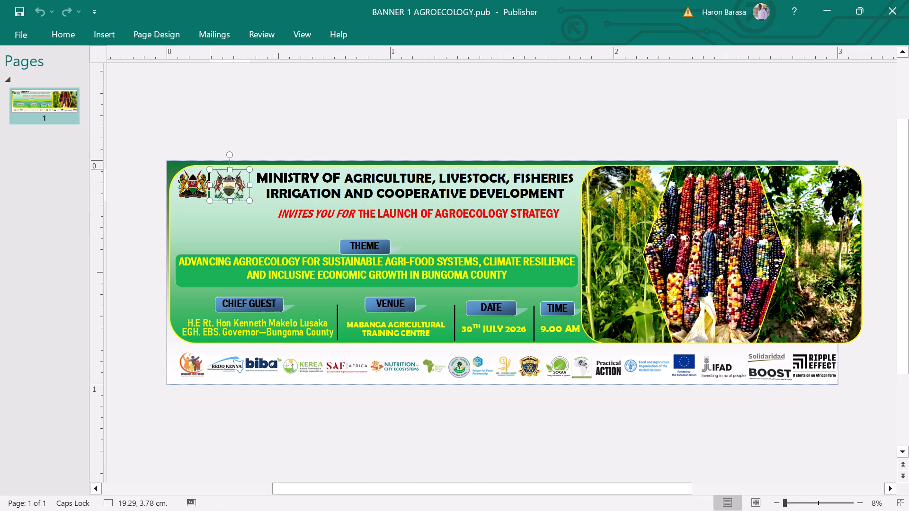
click(207, 176)
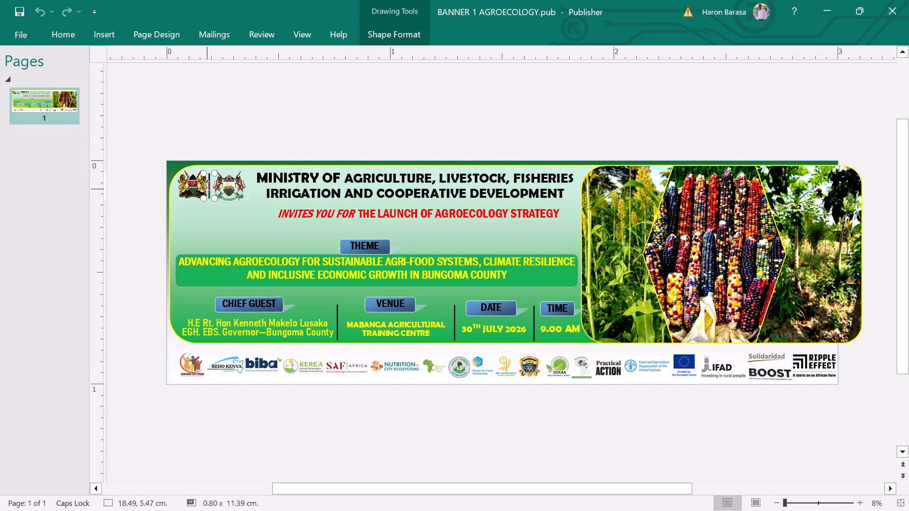
key(ctrl+c)
click(830, 10)
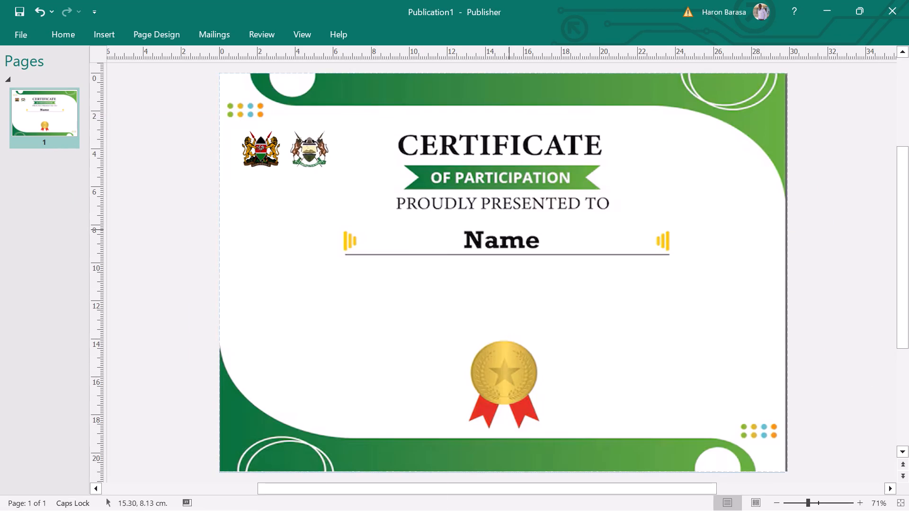
key(ctrl+v)
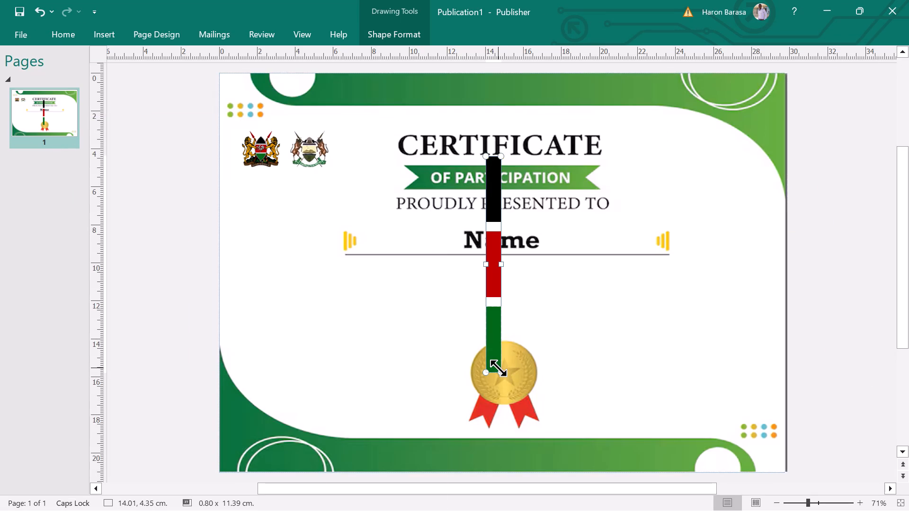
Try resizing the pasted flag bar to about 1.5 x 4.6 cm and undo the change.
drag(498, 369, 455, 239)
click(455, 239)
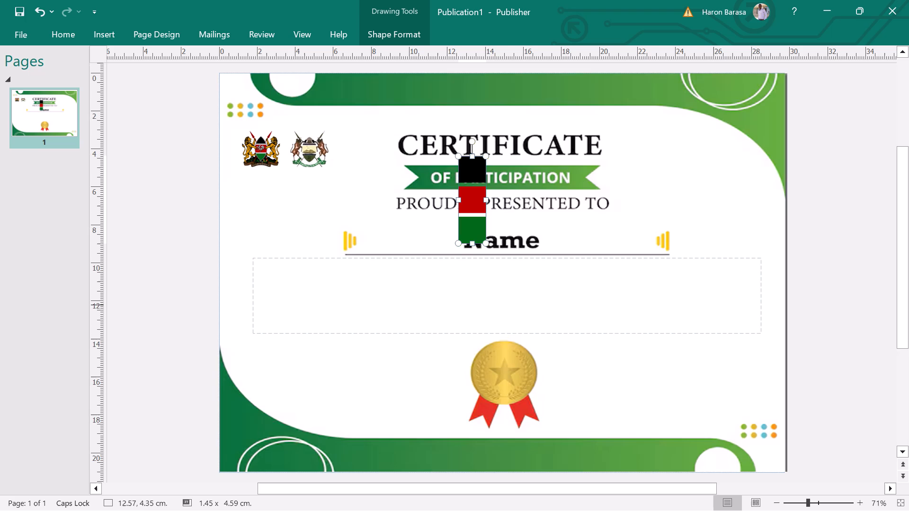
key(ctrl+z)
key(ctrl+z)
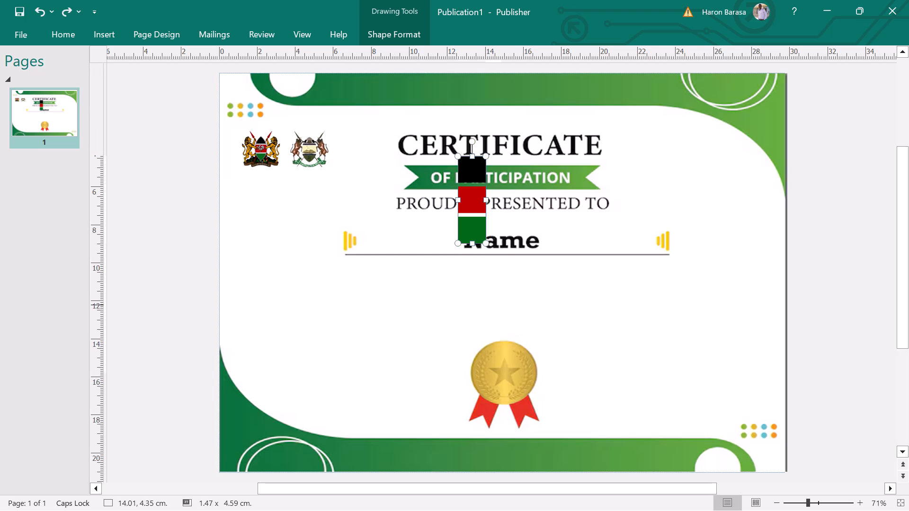
Shrink the flag bar to about 0.6 x 5.9 cm and move it between the certificate's two coats of arms.
drag(499, 373, 500, 343)
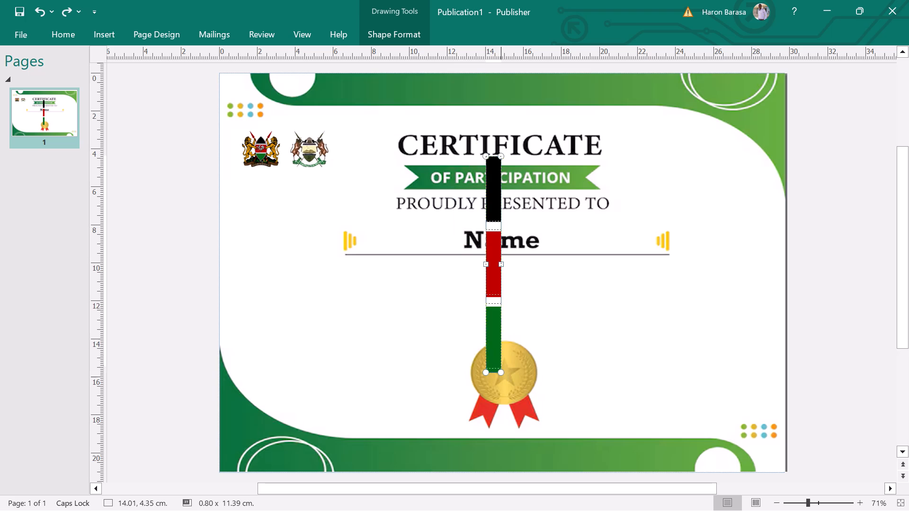
drag(500, 343, 496, 269)
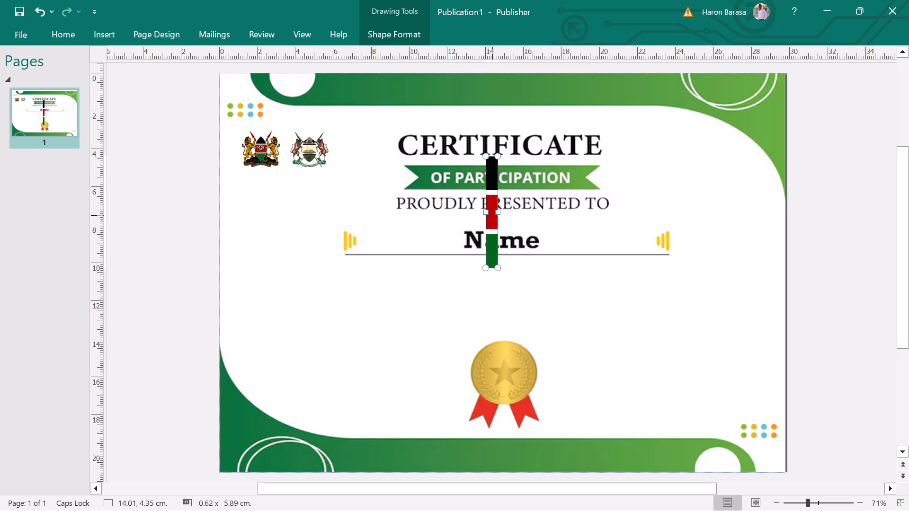
drag(492, 215, 287, 190)
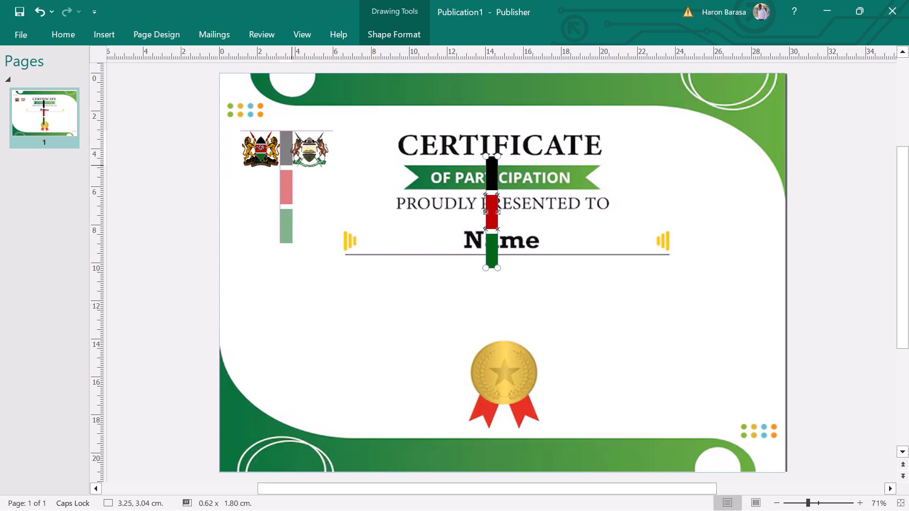
drag(287, 190, 286, 190)
Resize the flag bar between the coats of arms to about 0.2 x 1.9 cm, matching the logos' height.
drag(293, 245, 278, 217)
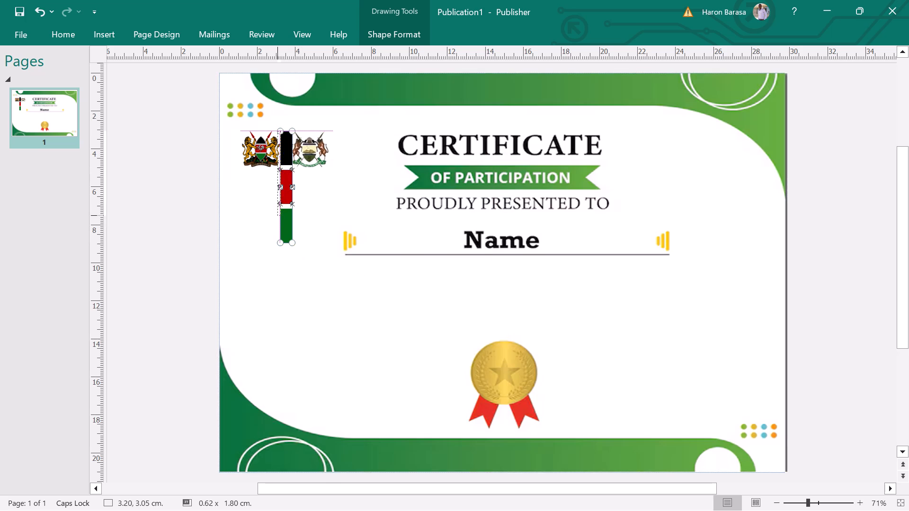
drag(278, 217, 284, 190)
click(307, 195)
click(278, 161)
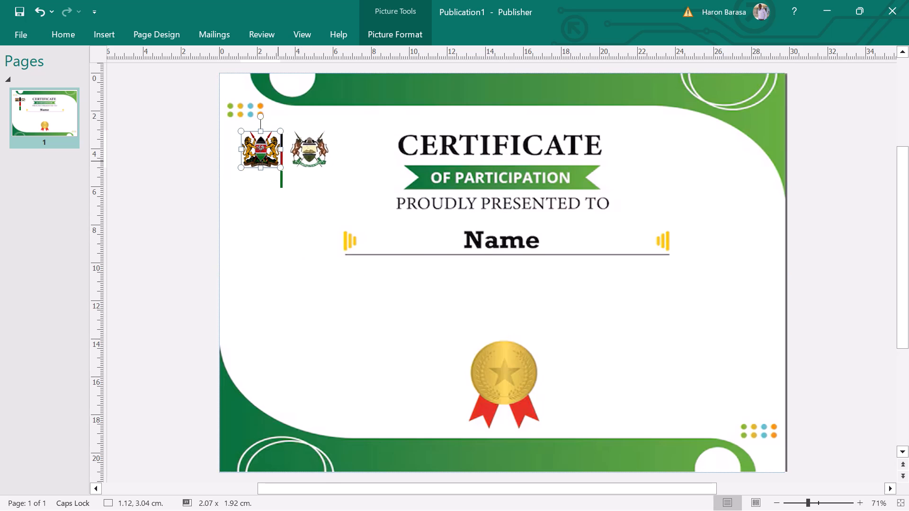
click(284, 176)
drag(284, 186, 289, 166)
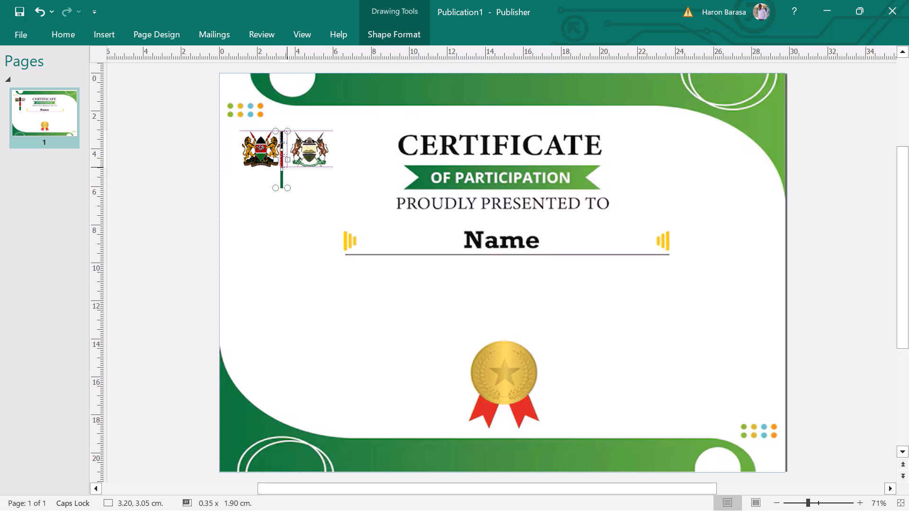
drag(289, 166, 287, 165)
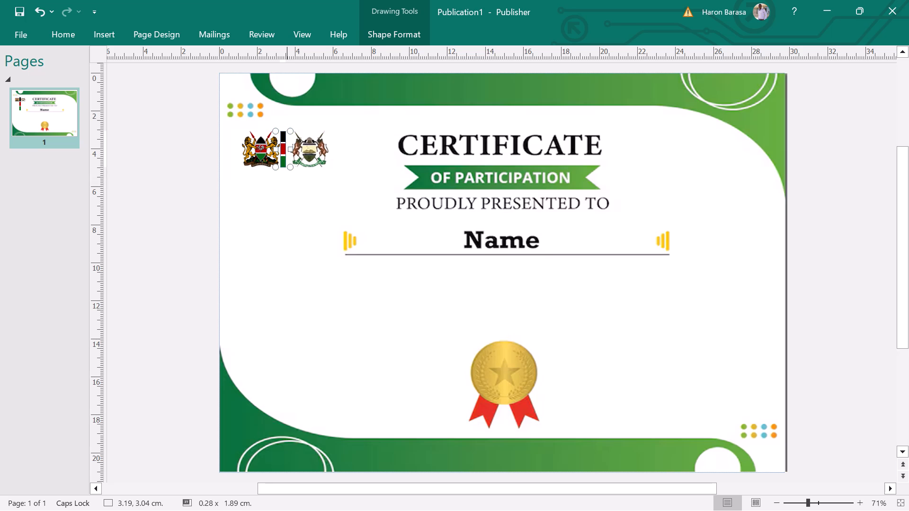
click(289, 150)
click(258, 210)
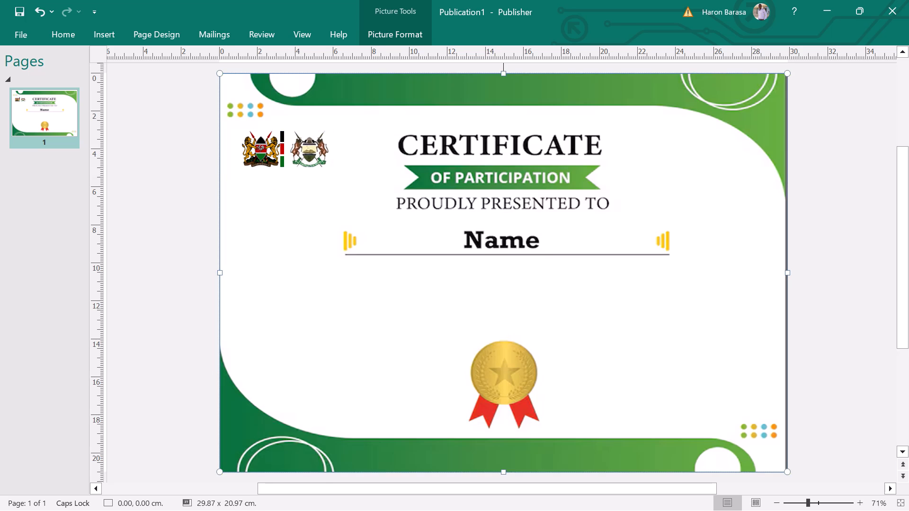
Nudge the Kenyan coat of arms leftward, away from the flag bar, to about 0.9 cm from the page's edge.
click(271, 156)
key(Left)
key(Left)
key(Left)
key(Left)
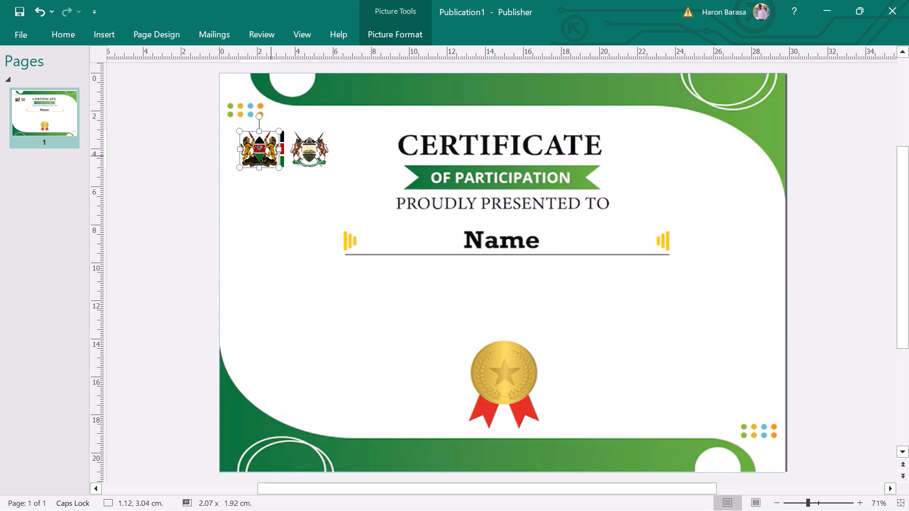
key(Left)
key(Left)
key(Left)
key(Left)
key(Left)
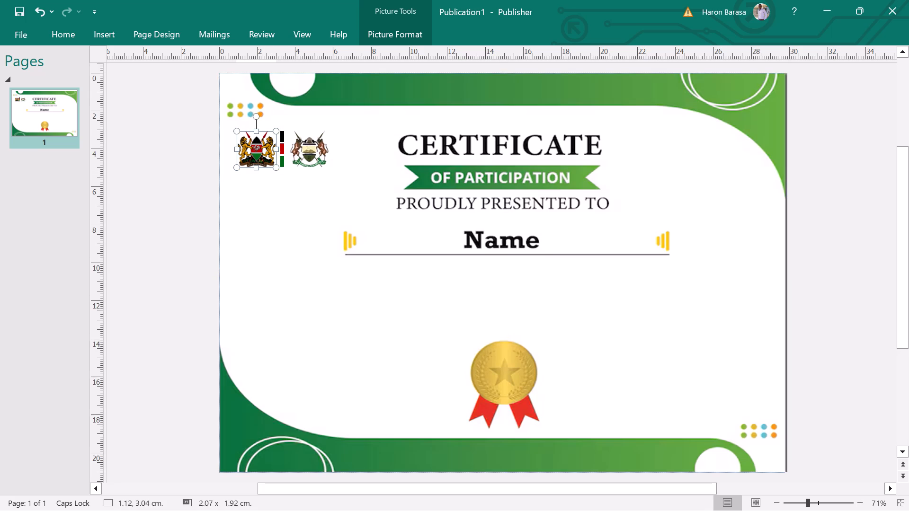
Nudge the county coat of arms slightly leftward, closer to the flag bar.
click(309, 152)
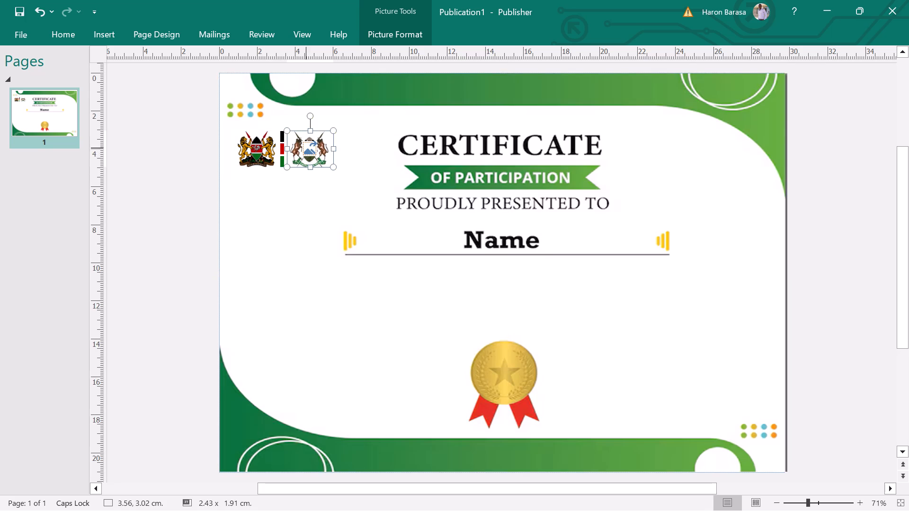
click(267, 212)
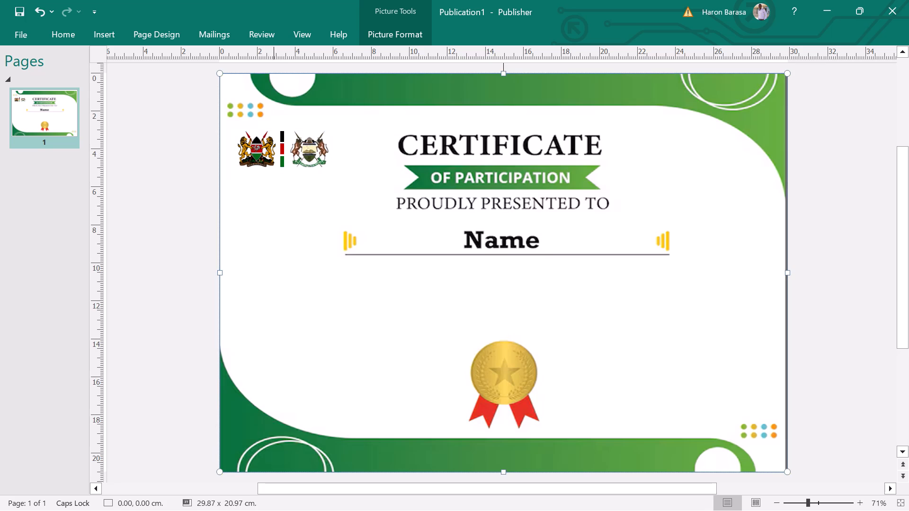
click(308, 160)
key(Left)
key(Left)
key(Left)
key(Left)
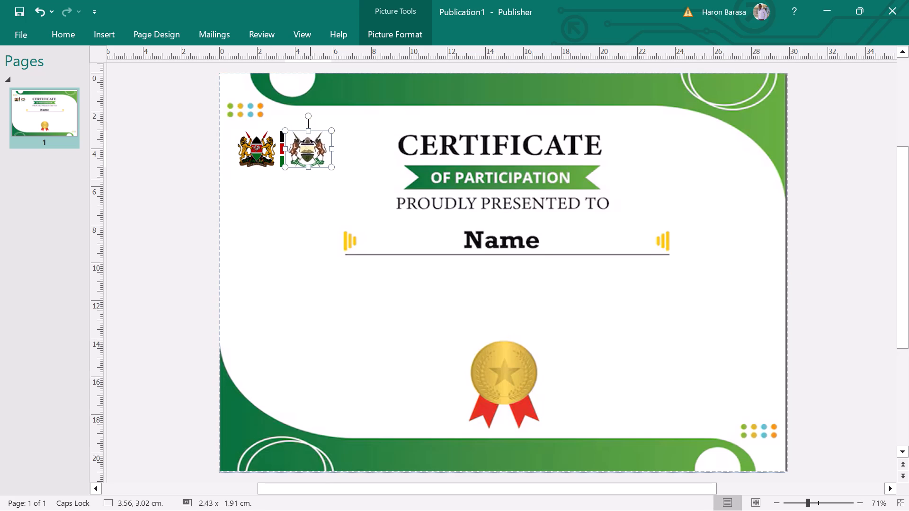
click(294, 235)
Nudge the Kenyan coat of arms slightly rightward to even out its gap to the flag bar.
click(260, 150)
key(Right)
key(Right)
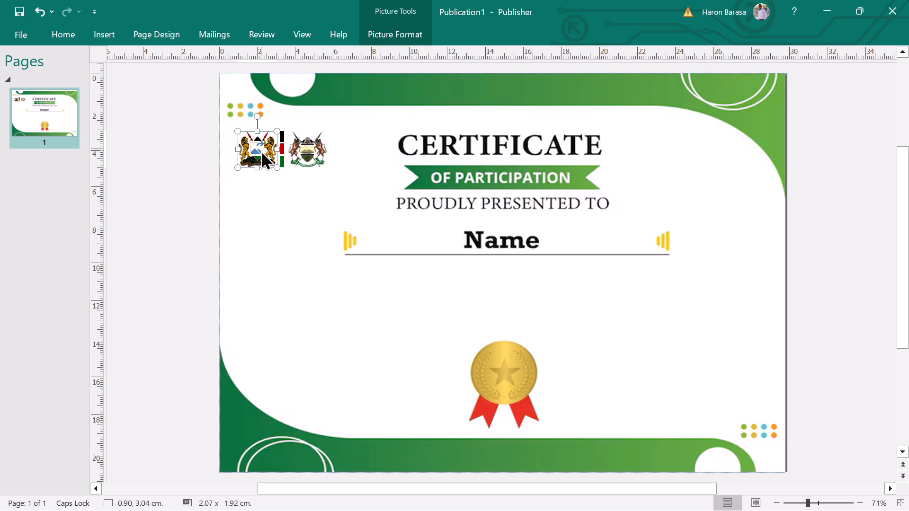
key(Right)
click(276, 224)
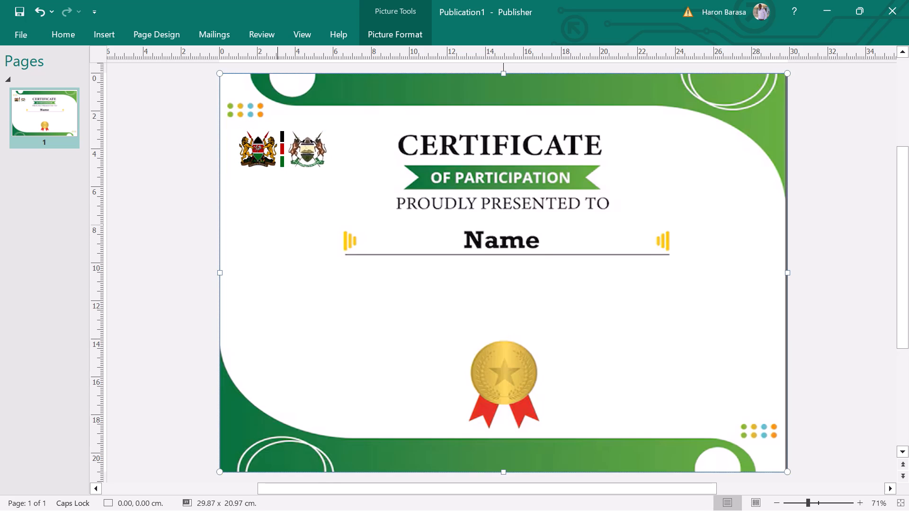
Delete the flag-coloured bar between the two coats of arms.
click(818, 207)
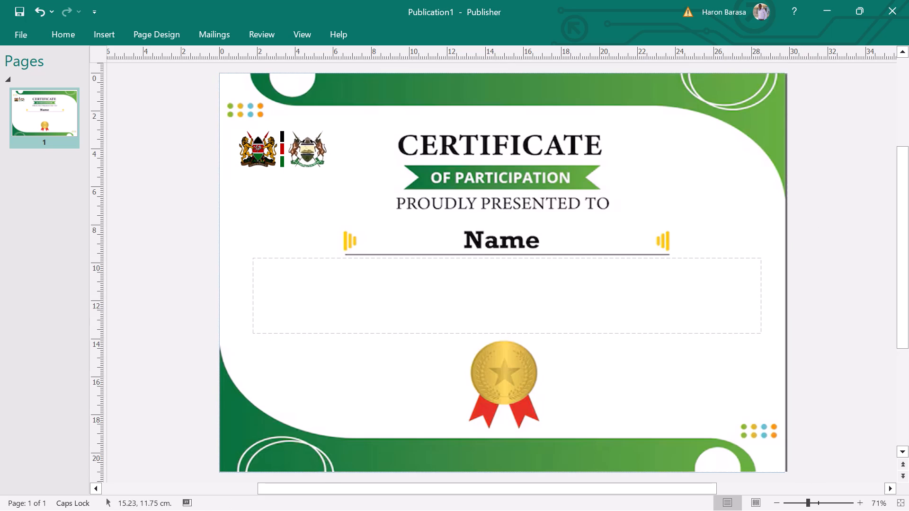
click(859, 168)
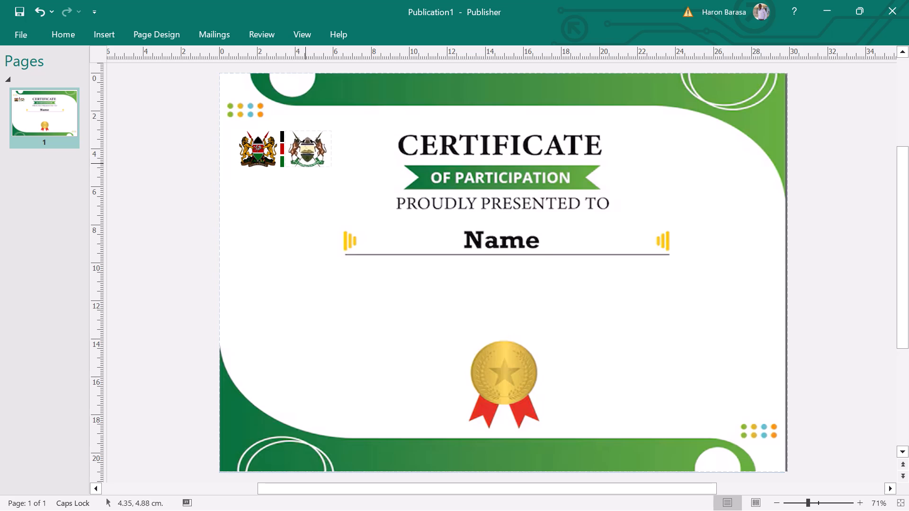
click(284, 154)
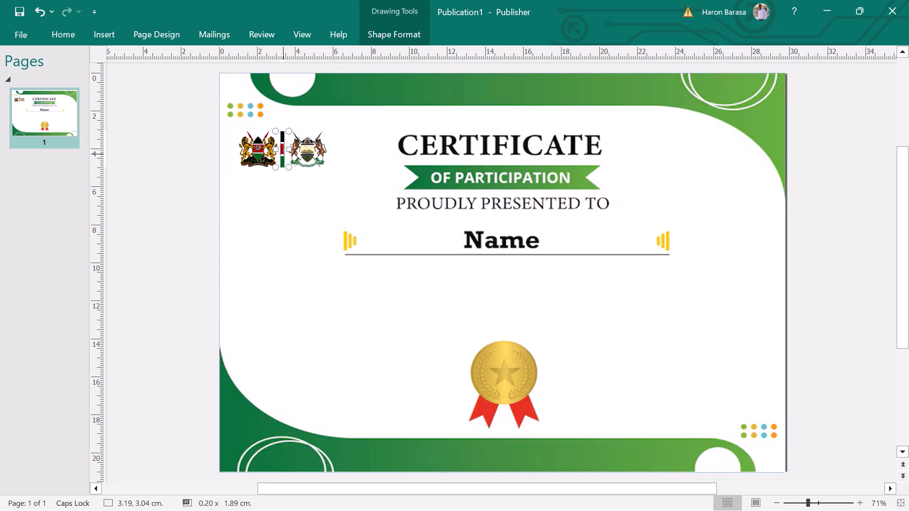
key(Delete)
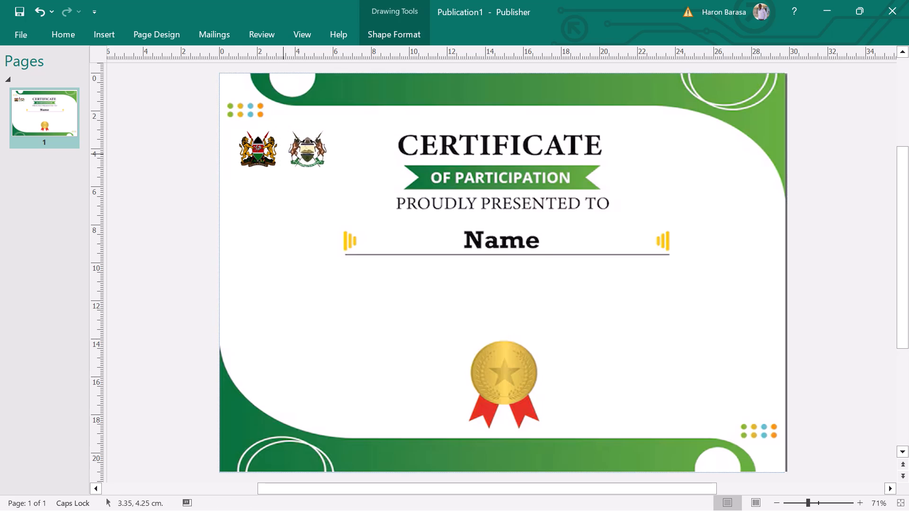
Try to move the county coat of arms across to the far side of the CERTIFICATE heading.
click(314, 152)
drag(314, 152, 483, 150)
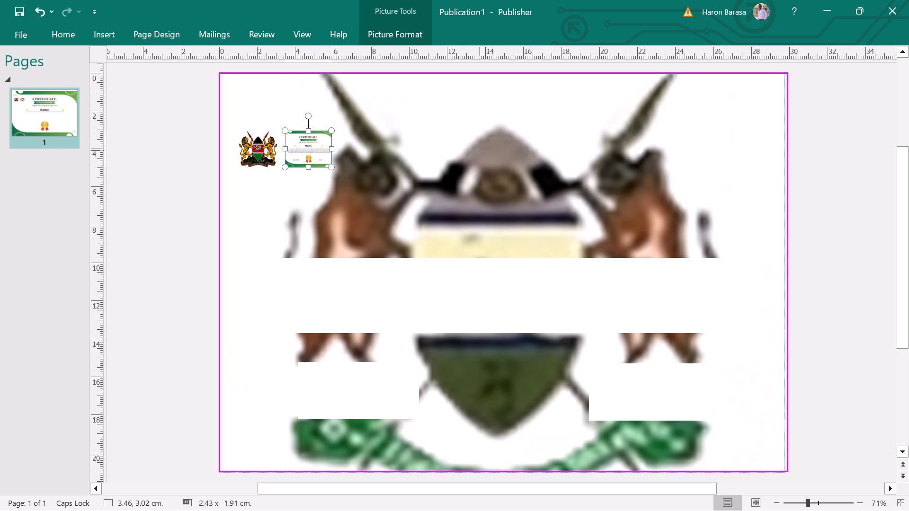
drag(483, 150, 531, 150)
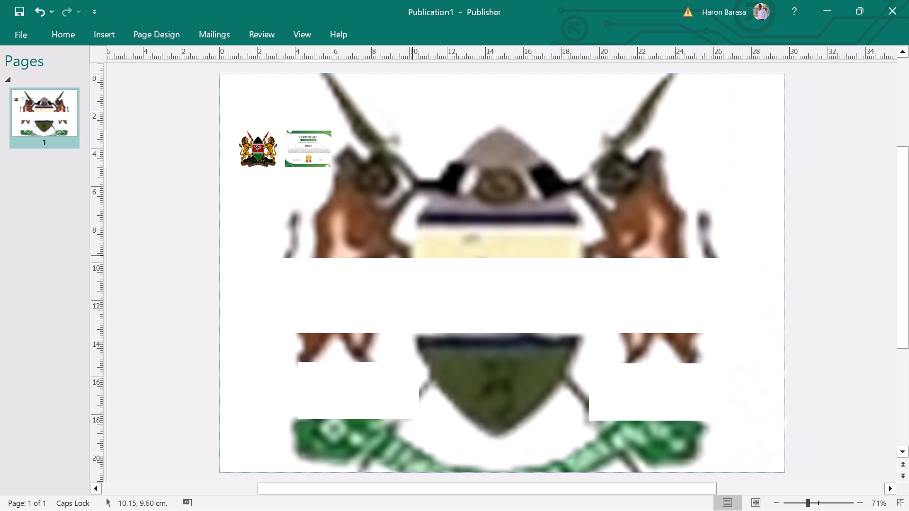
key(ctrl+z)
Move the county coat of arms to the opposite side of the heading, level with the Kenyan one, at about 23.4, 3.0 cm.
drag(319, 149, 674, 163)
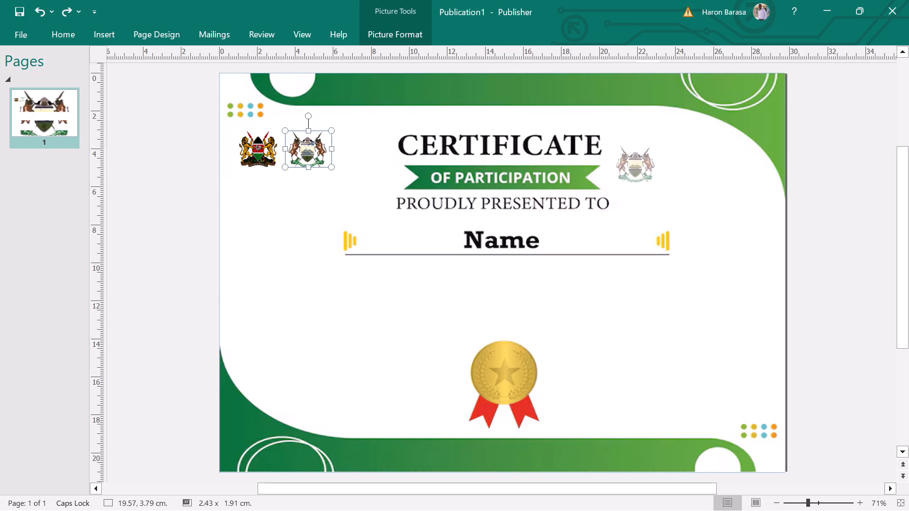
drag(674, 163, 708, 149)
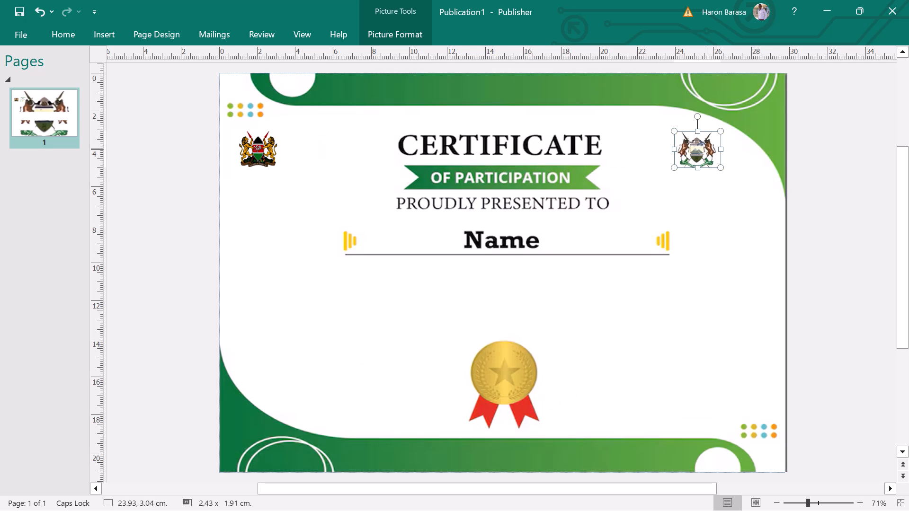
click(842, 148)
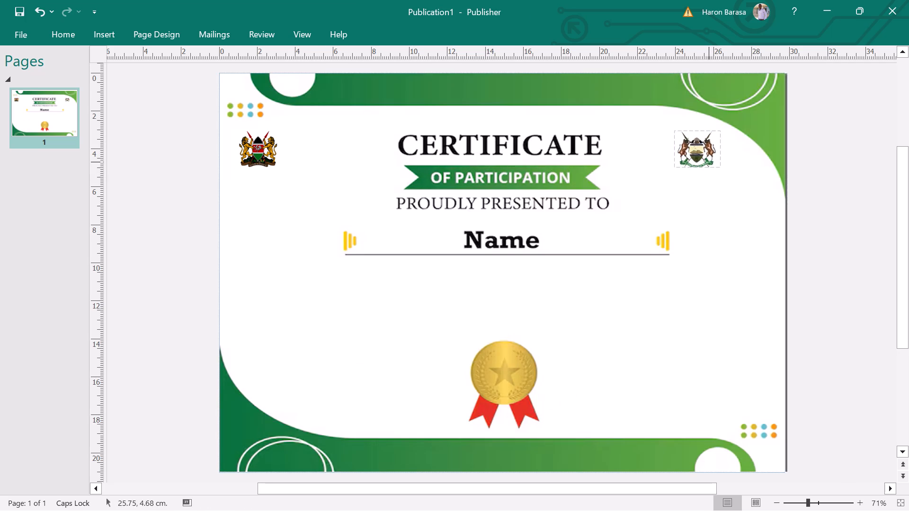
drag(709, 162, 694, 136)
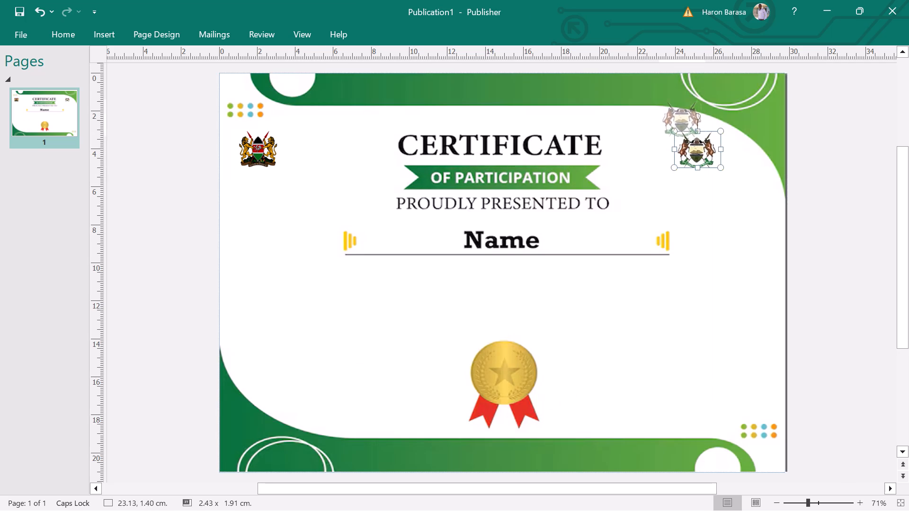
drag(694, 136, 698, 162)
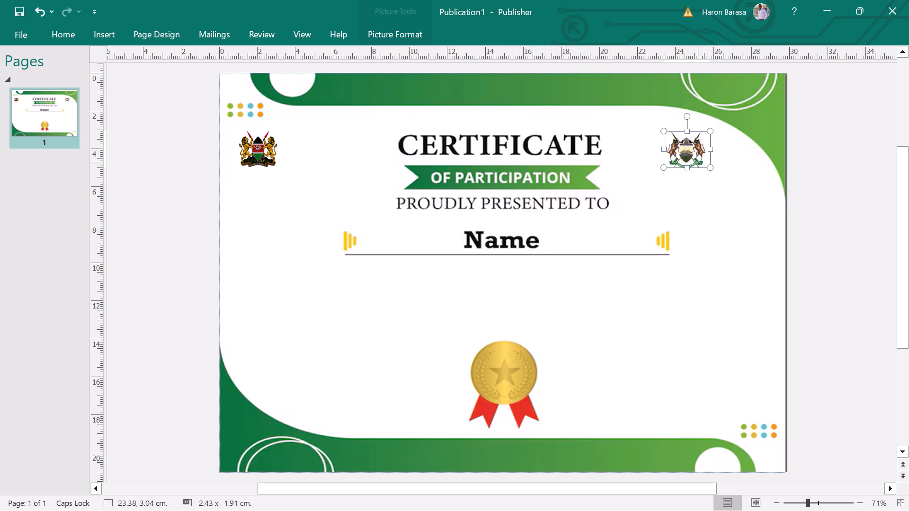
click(828, 146)
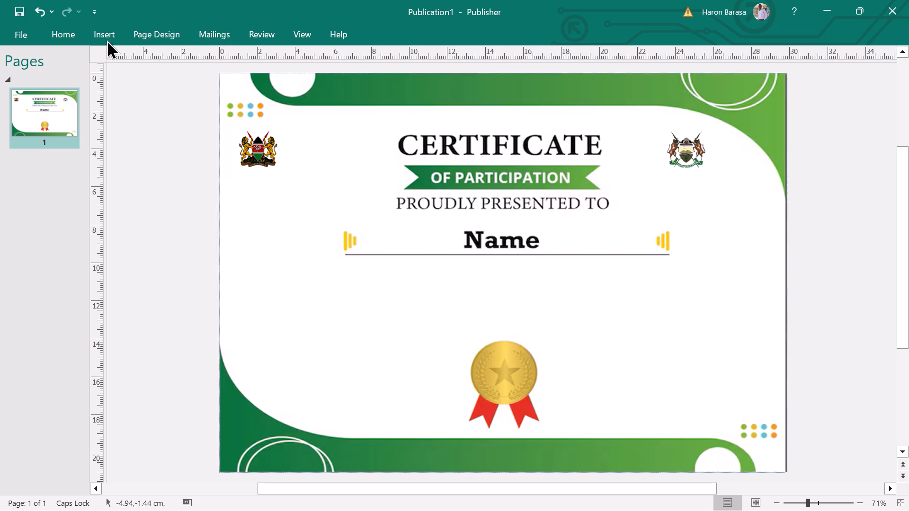
Add a text box about 4.9 x 1.1 cm beneath the Kenyan coat of arms reading "REPUBLIC OF KENYA".
click(96, 20)
click(278, 231)
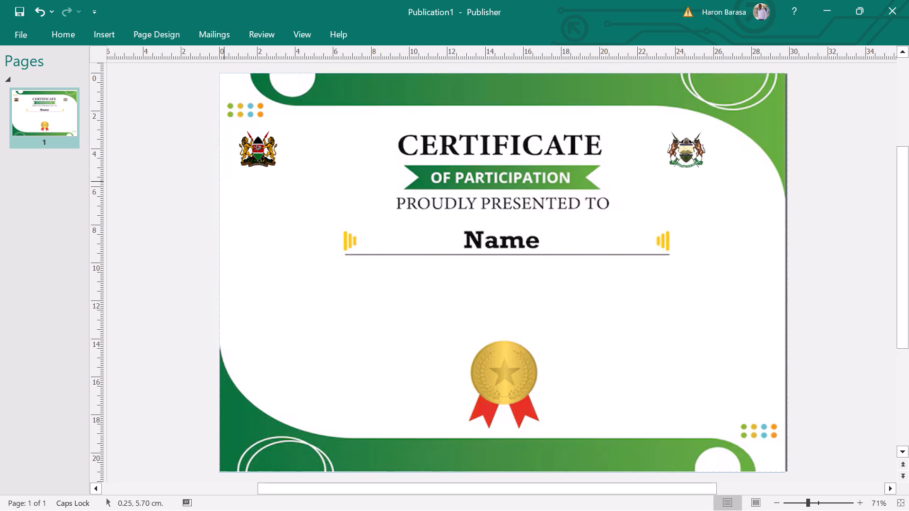
click(100, 32)
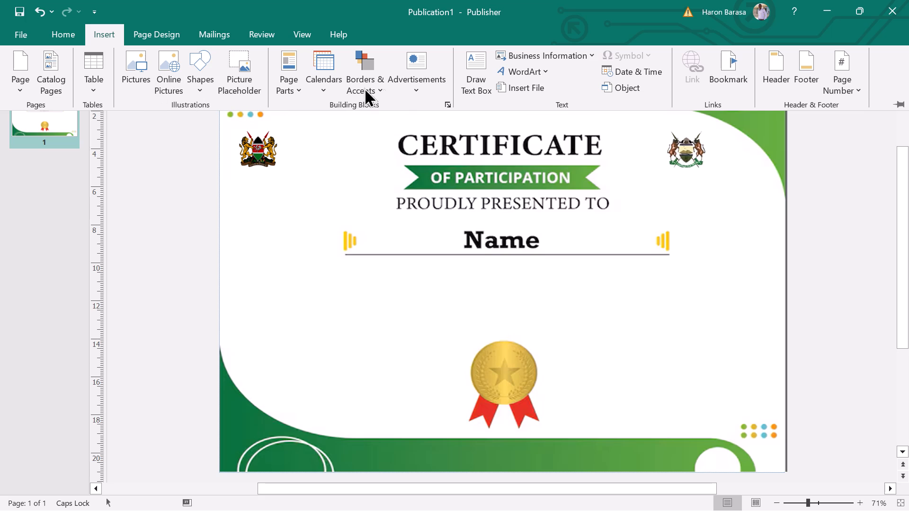
click(479, 77)
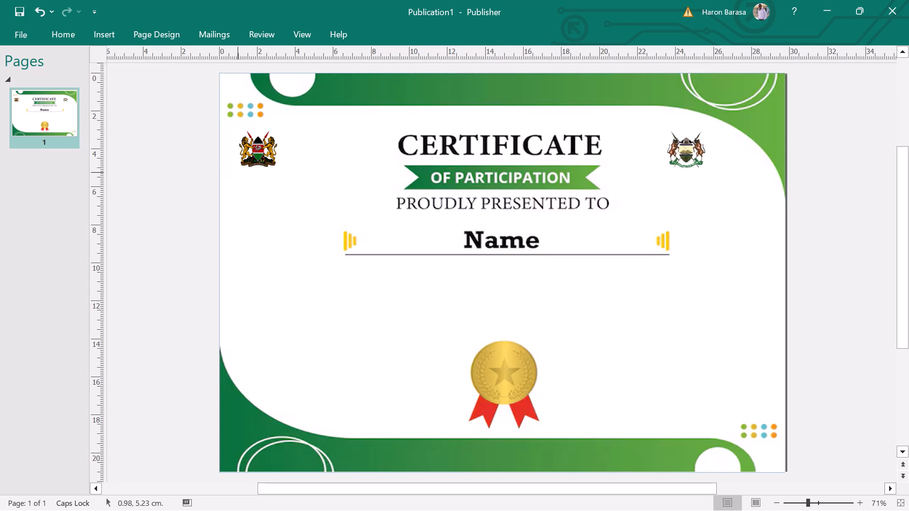
drag(229, 168, 322, 179)
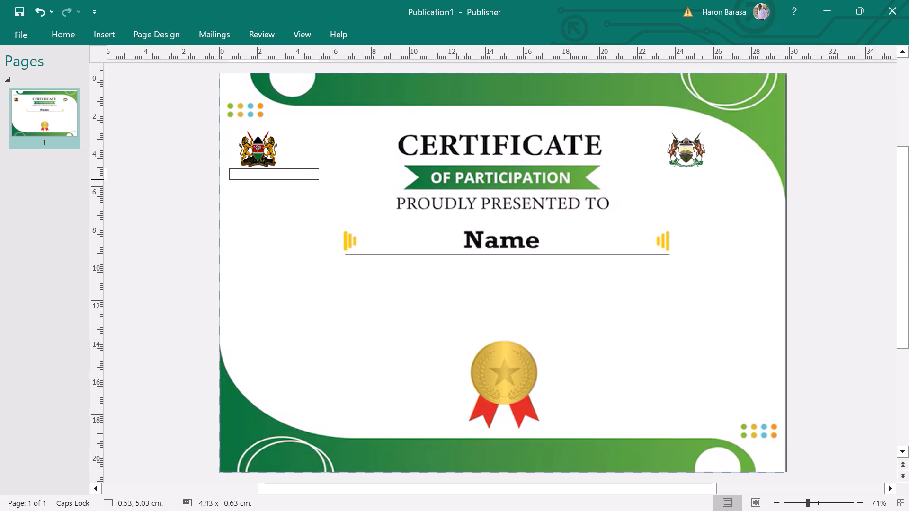
drag(322, 179, 323, 190)
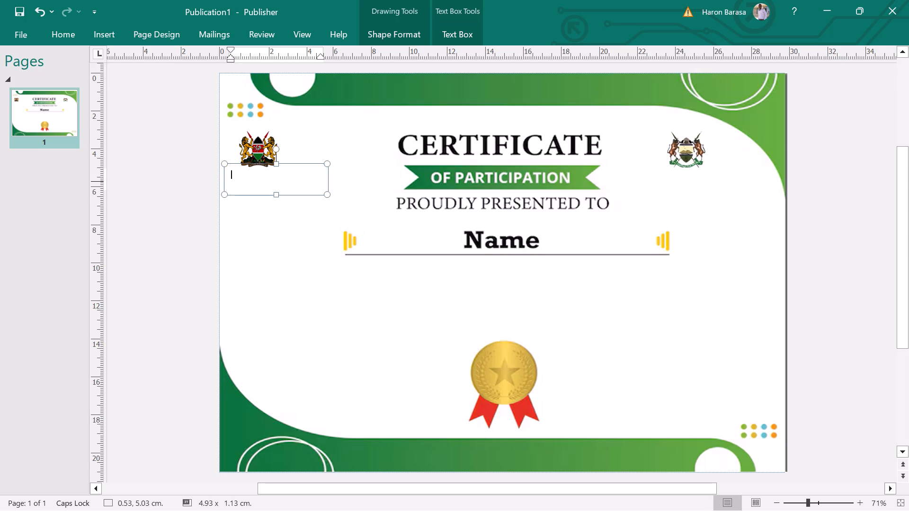
text(REPUBLIC OF KENYA)
key(space)
Format the "REPUBLIC OF KENYA" label in bold Cambria Math.
drag(294, 179, 228, 168)
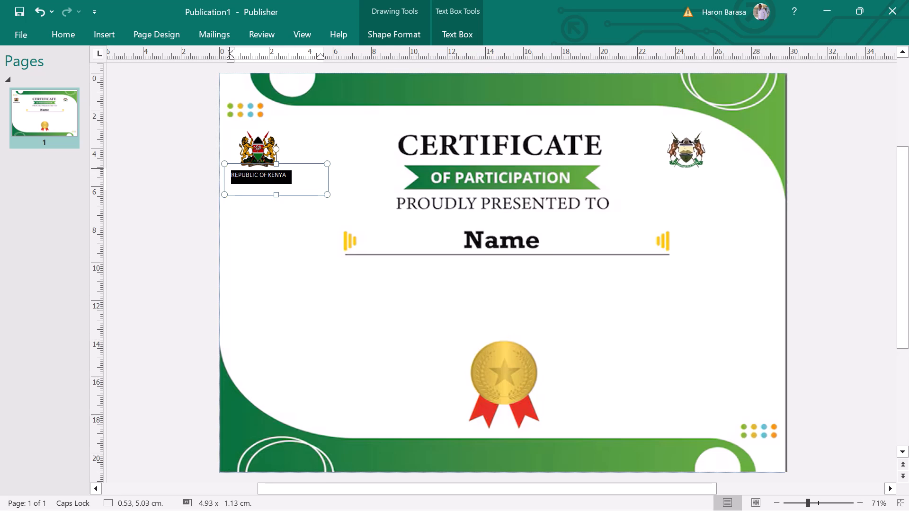
drag(228, 168, 228, 169)
click(304, 125)
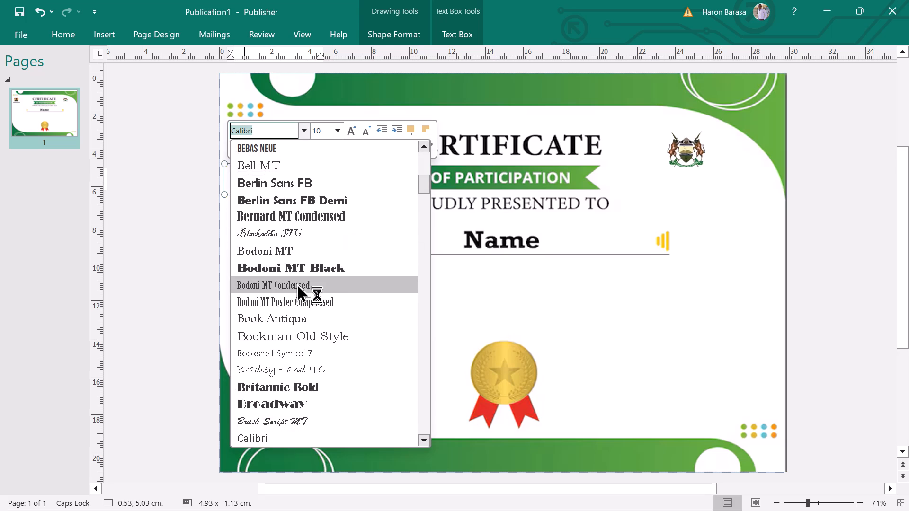
scroll(296, 283, down, 3)
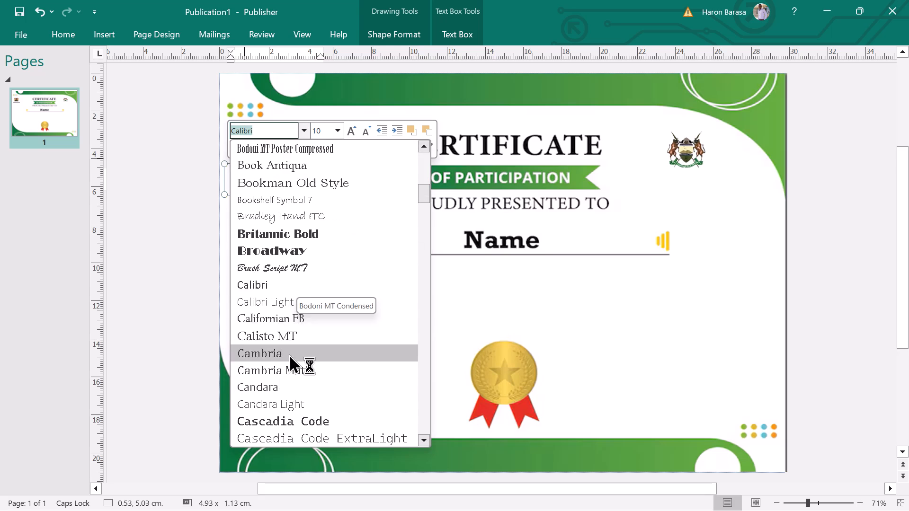
click(278, 371)
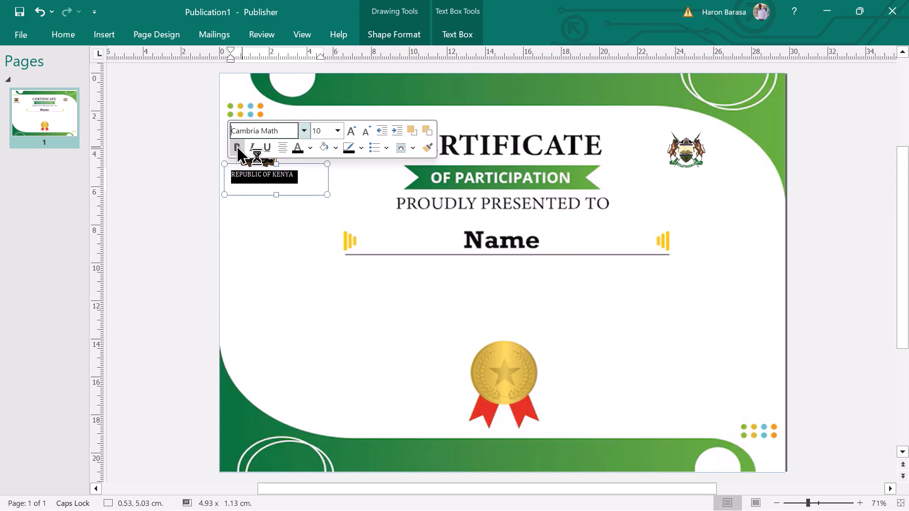
click(236, 145)
click(265, 185)
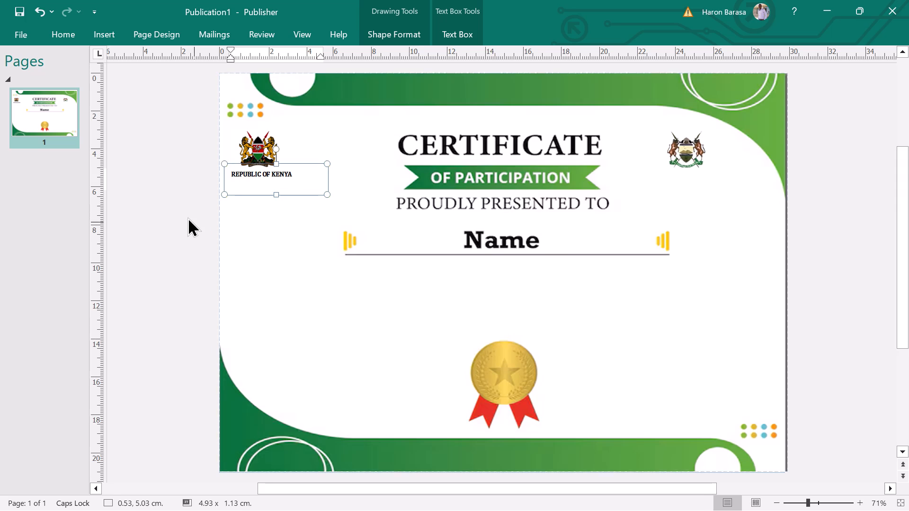
click(187, 217)
Duplicate the "REPUBLIC OF KENYA" label and place the copy beneath the county coat of arms at about 22.9, 5.0 cm.
click(279, 174)
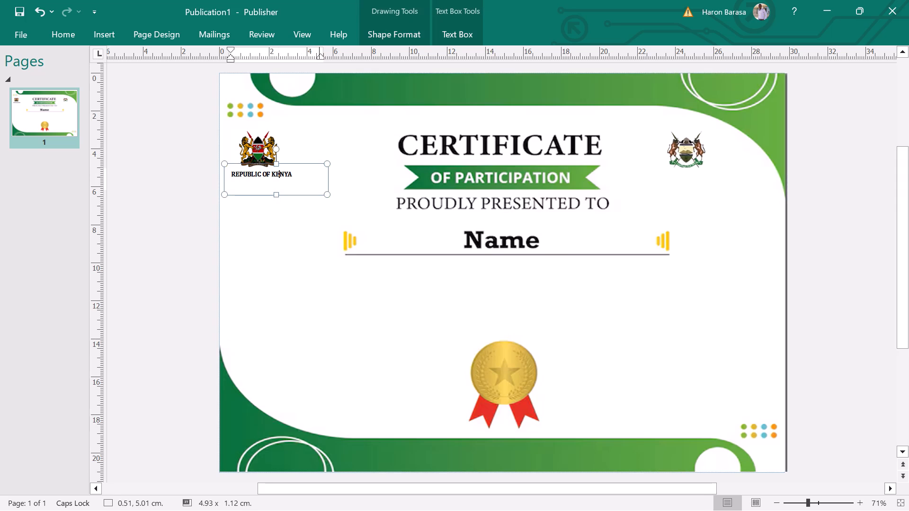
click(327, 164)
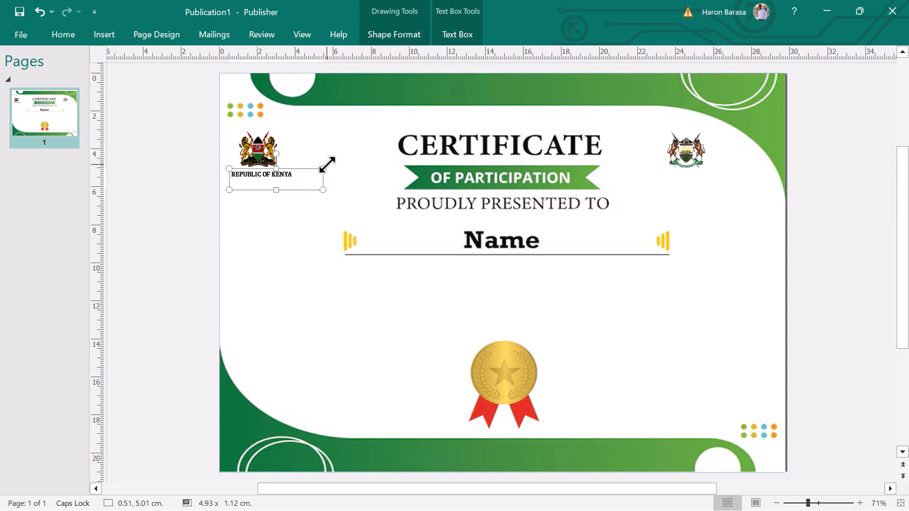
key(ctrl+c)
key(ctrl+v)
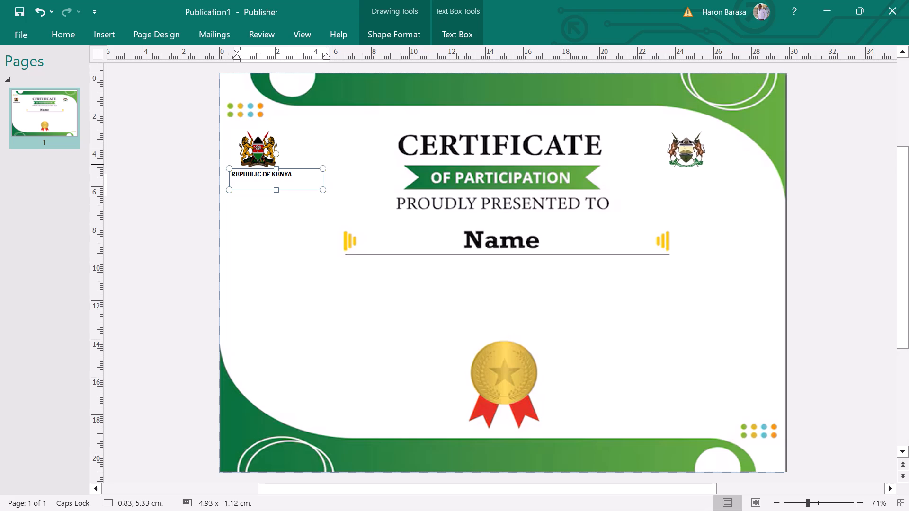
drag(303, 174, 435, 189)
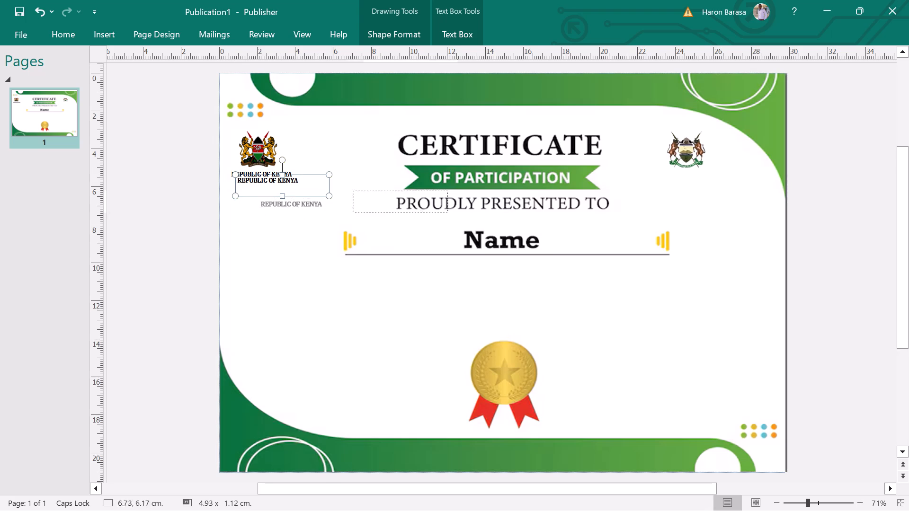
drag(435, 189, 722, 167)
Replace the text of the label beneath the county coat of arms with "BUNGOMA COUNTY".
click(717, 173)
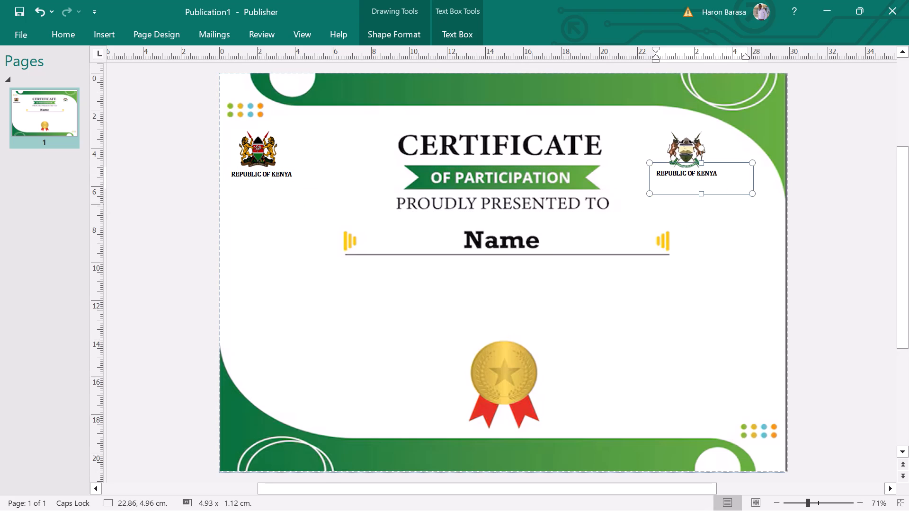
key(BackSpace)
key(BackSpace)
key(BackSpace)
key(BackSpace)
key(BackSpace)
key(BackSpace)
key(BackSpace)
key(BackSpace)
key(BackSpace)
key(BackSpace)
key(BackSpace)
key(BackSpace)
key(BackSpace)
key(BackSpace)
key(BackSpace)
key(BackSpace)
key(BackSpace)
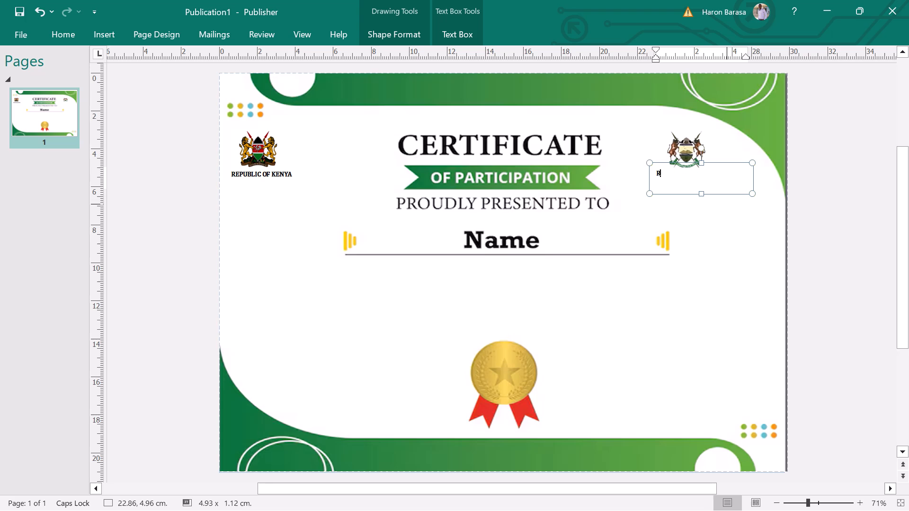
key(BackSpace)
text(BUNGOMA COUNTY)
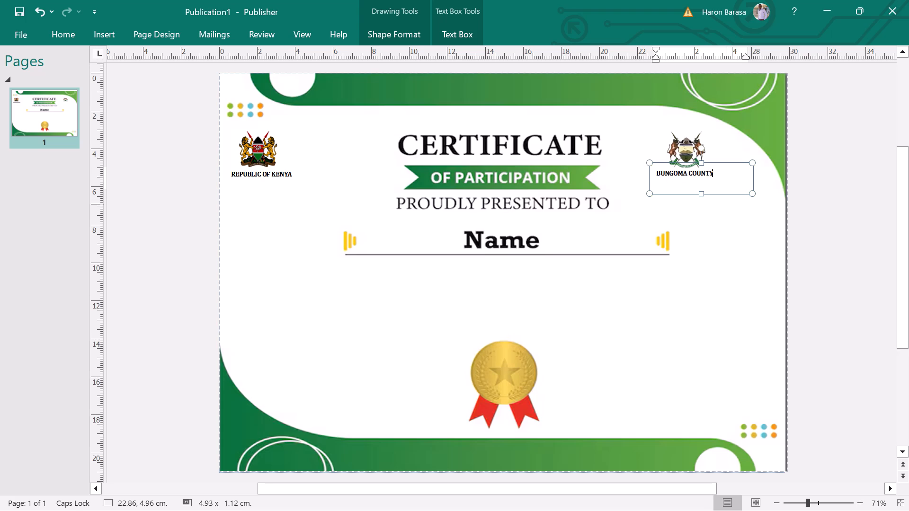
click(807, 176)
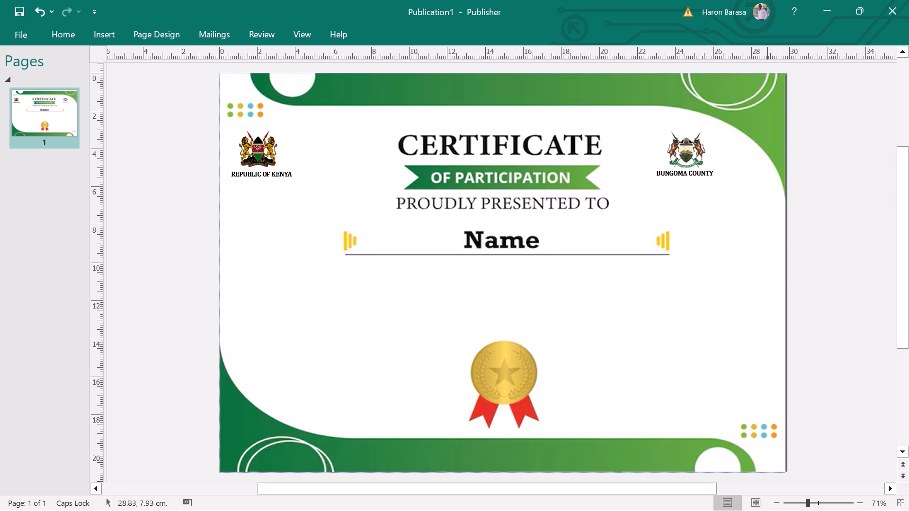
click(827, 191)
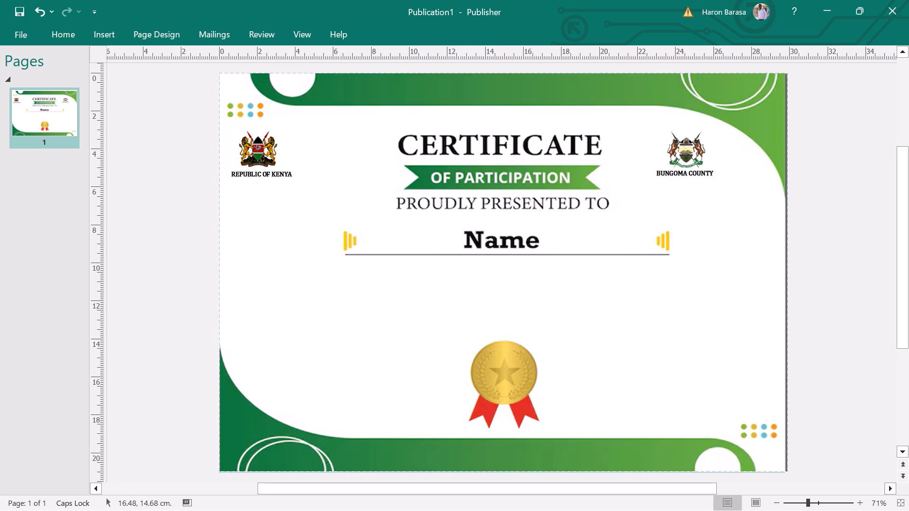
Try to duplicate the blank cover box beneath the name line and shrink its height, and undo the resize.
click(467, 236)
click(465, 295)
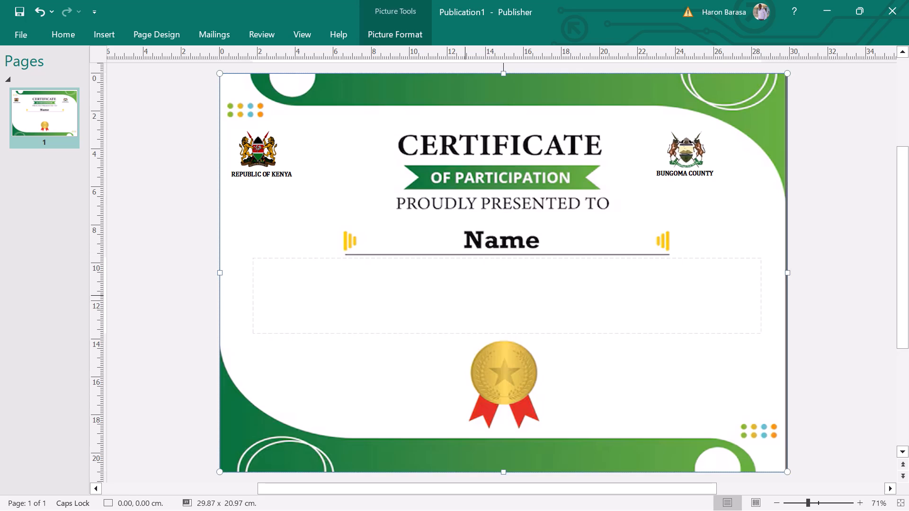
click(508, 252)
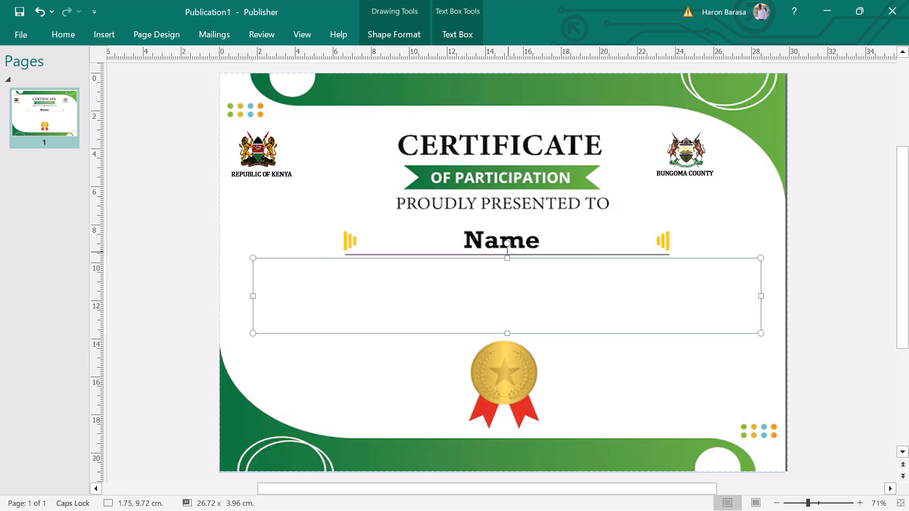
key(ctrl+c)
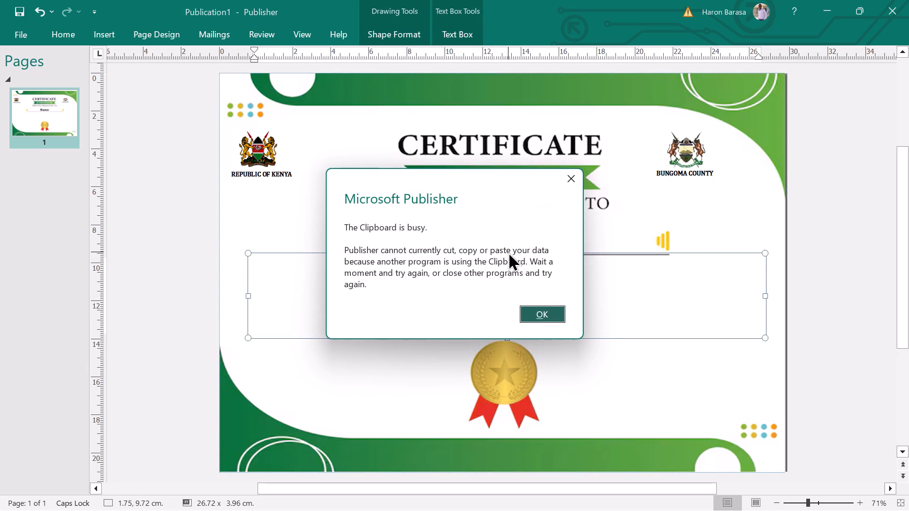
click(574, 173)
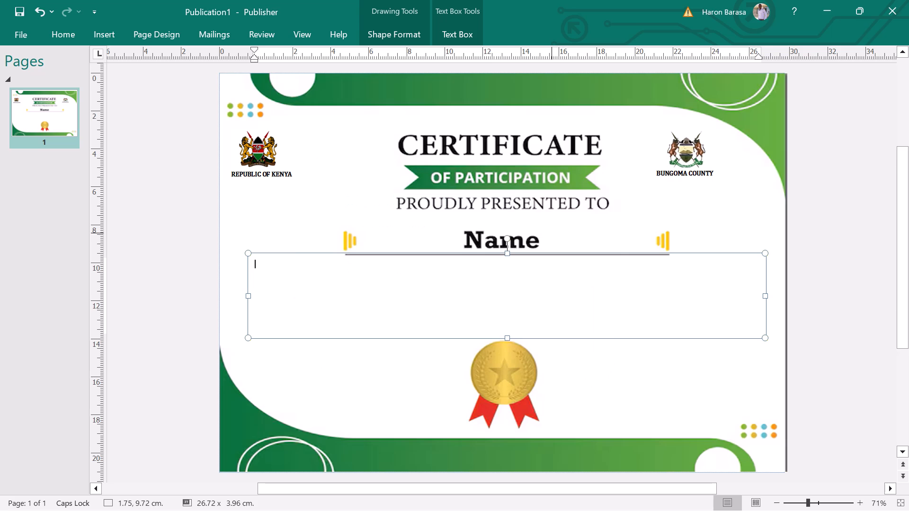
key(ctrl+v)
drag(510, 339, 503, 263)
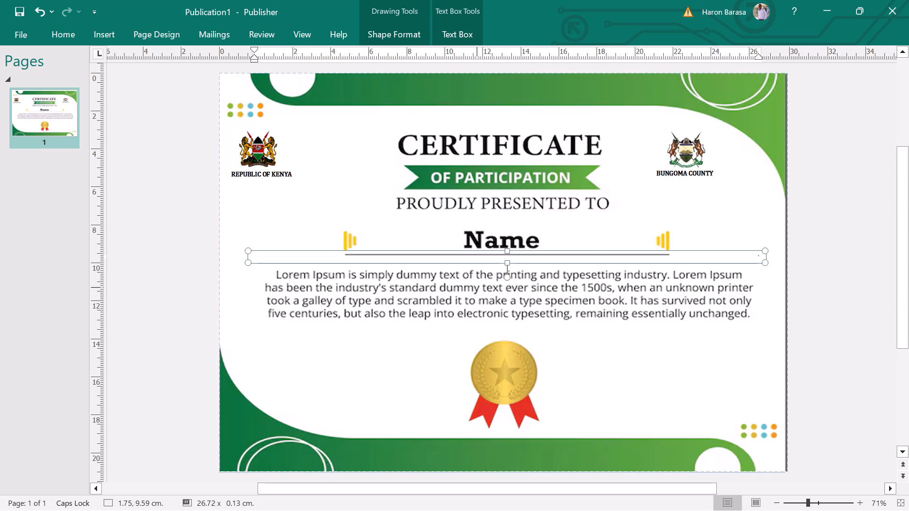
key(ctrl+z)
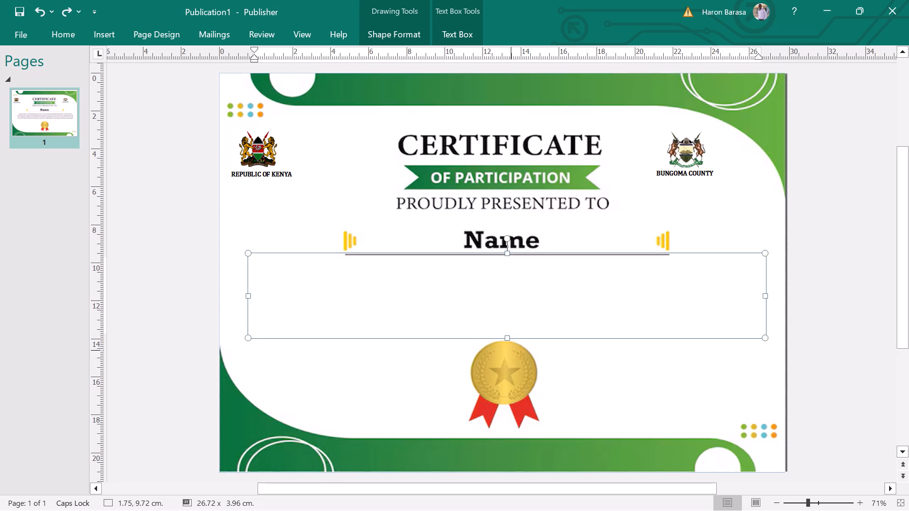
Duplicate the blank cover box beneath the name line and resize the copy to about 15.4 x 1.35 cm.
click(507, 341)
click(506, 334)
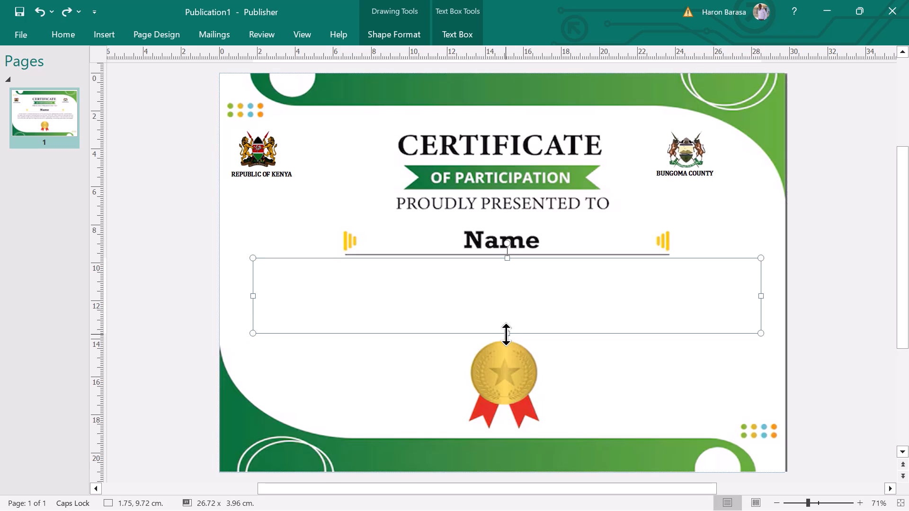
key(ctrl+c)
key(ctrl+v)
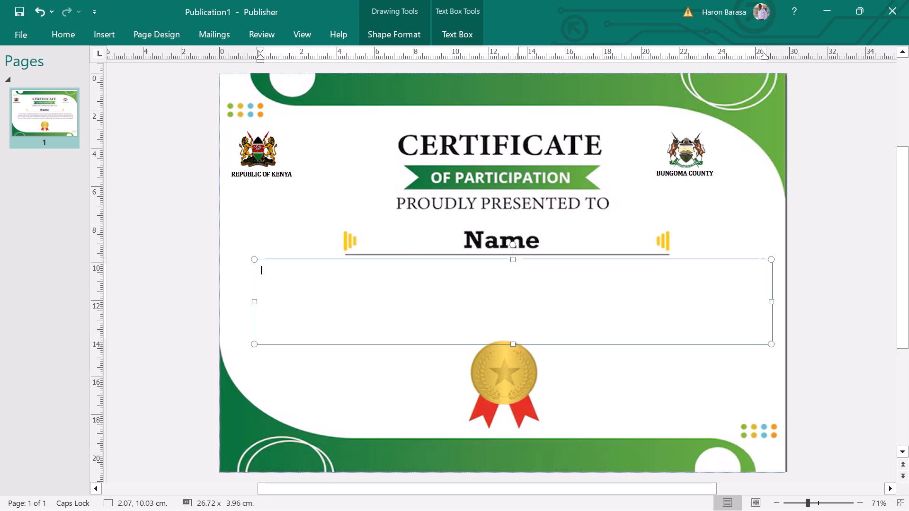
drag(257, 301, 471, 305)
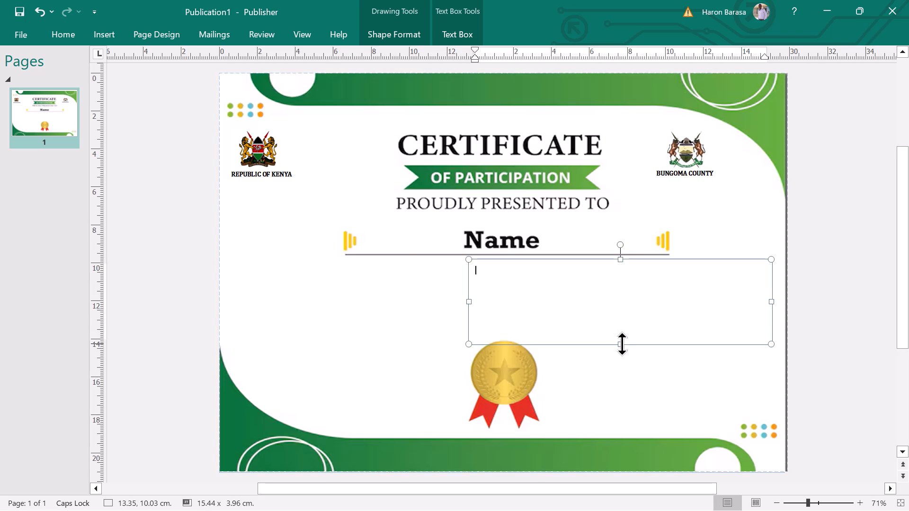
drag(620, 342, 609, 292)
Move the small blank box over the "Name" placeholder, between the yellow ornaments and just above the line, at about 7.3, 8.1 cm.
click(620, 256)
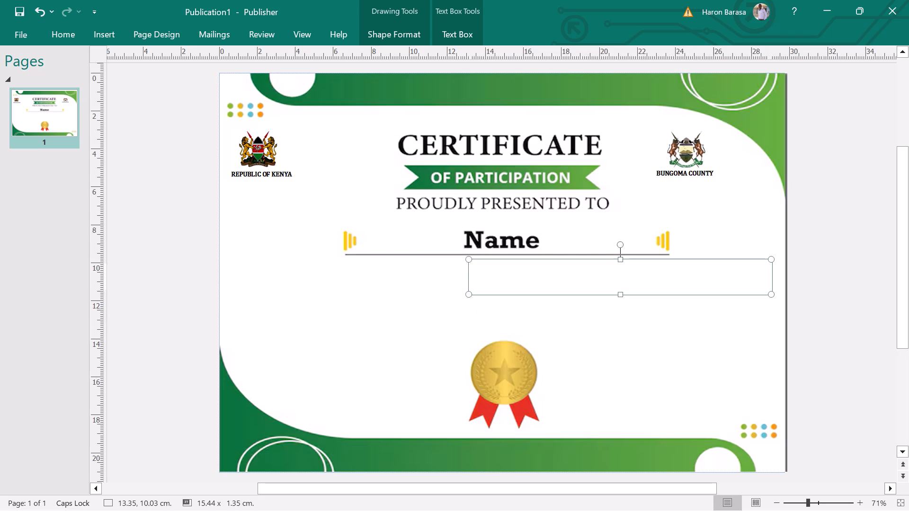
key(Up)
key(Up)
key(Up)
key(Up)
key(Up)
key(Up)
key(Up)
key(Up)
key(Up)
key(Up)
key(Up)
key(Up)
key(Up)
key(Up)
key(Up)
key(Up)
key(Up)
key(Up)
key(Up)
key(Up)
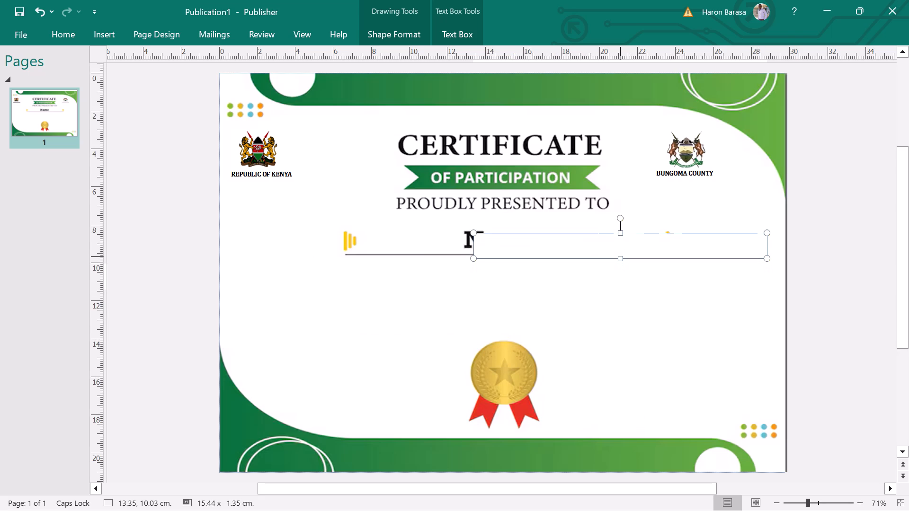
key(Left)
key(Left)
key(Left)
key(Left)
key(Left)
key(Left)
key(Left)
key(Left)
key(Left)
key(Left)
key(Left)
key(Left)
key(Left)
key(Left)
key(Left)
key(Left)
key(Left)
key(Left)
key(Left)
key(Left)
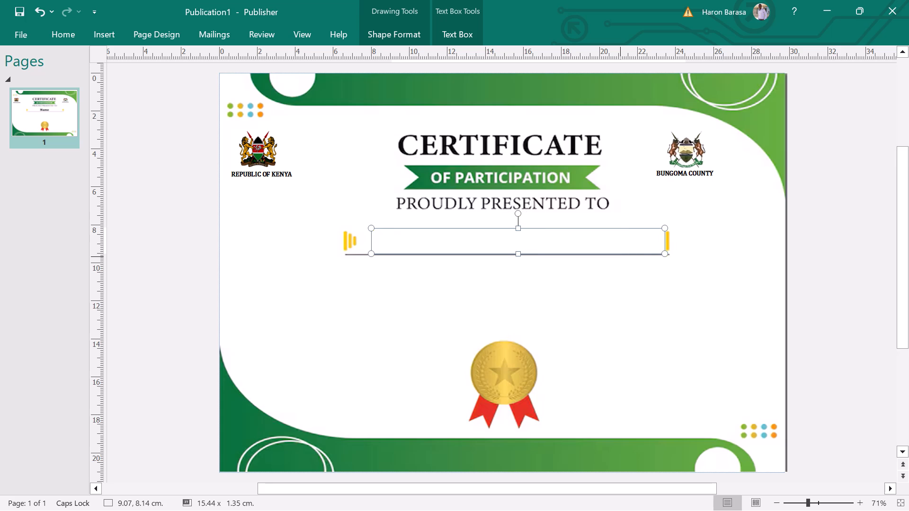
key(Left)
key(Left)
key(Left)
key(Left)
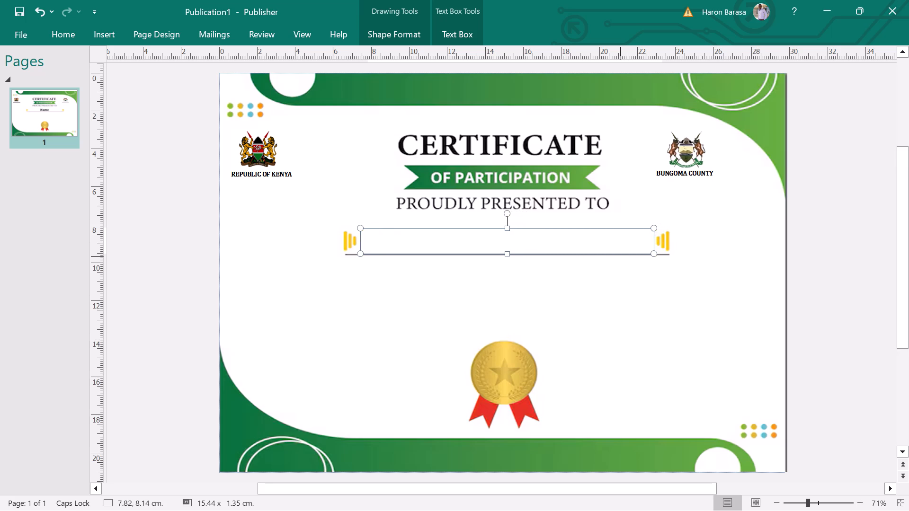
key(Left)
key(Left)
key(Left)
key(Left)
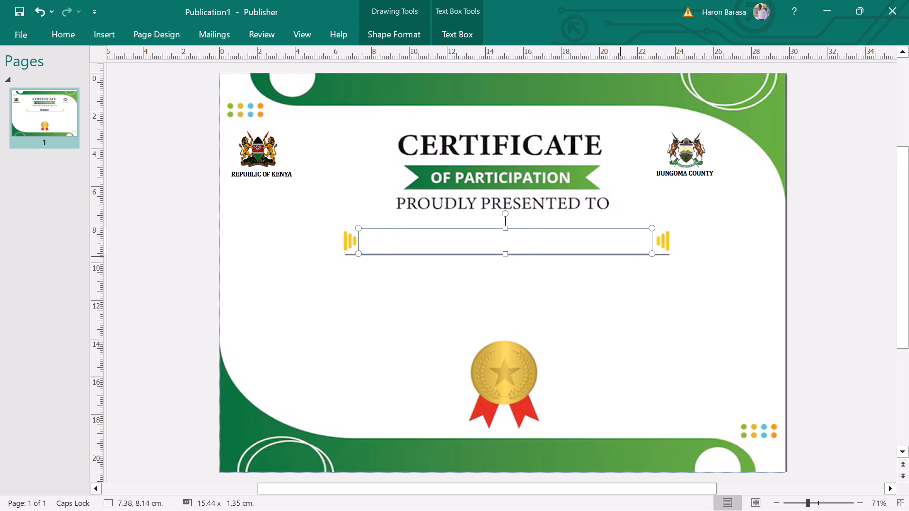
key(Up)
key(Up)
key(Up)
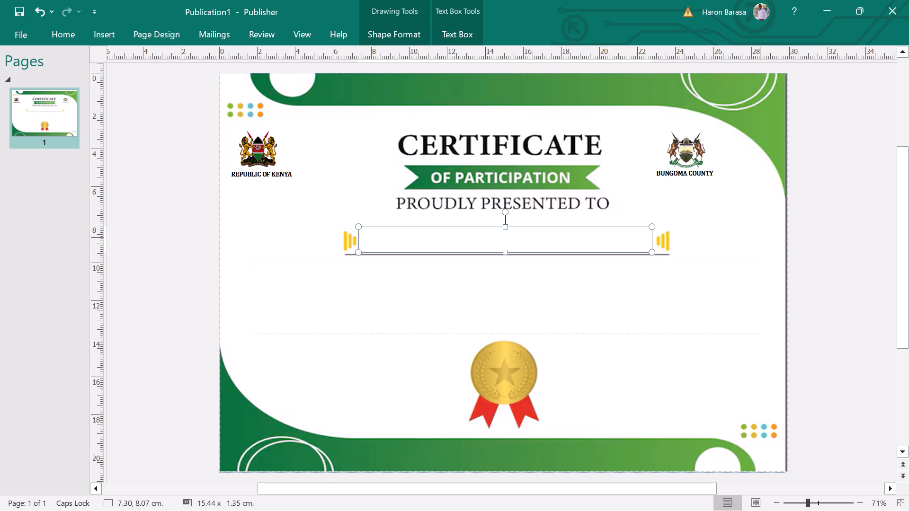
click(856, 195)
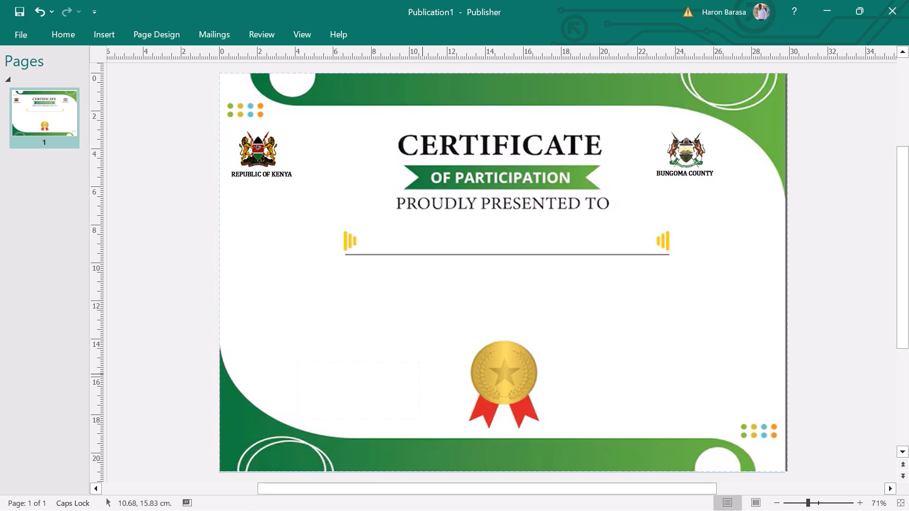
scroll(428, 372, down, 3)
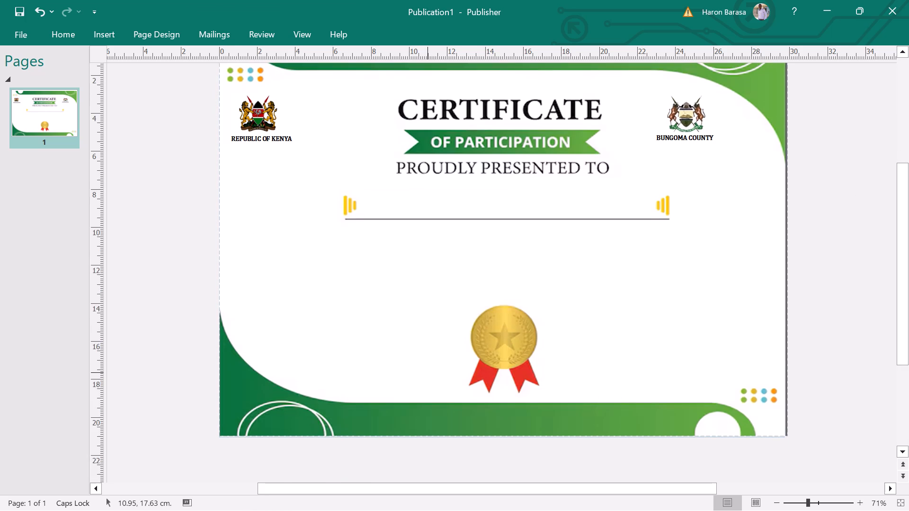
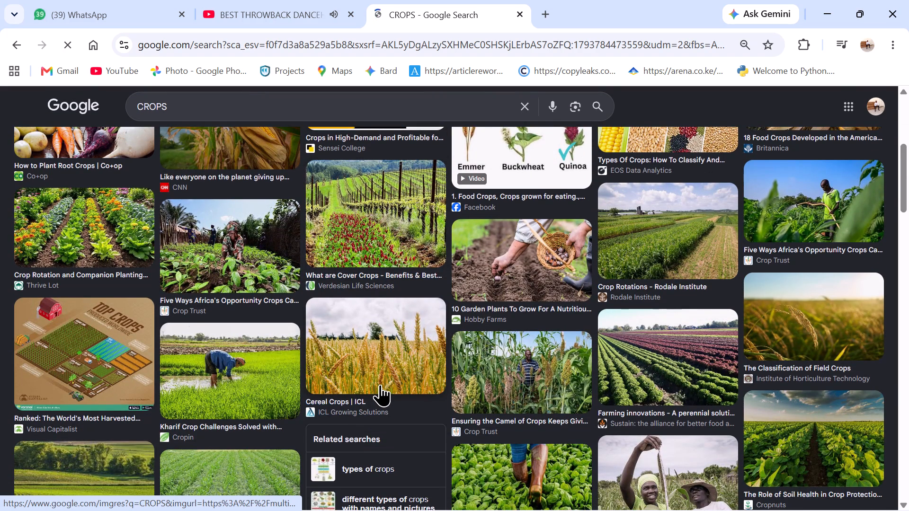
Look through the Google image results for "CROPS" for a crop picture suitable for the certificate.
scroll(380, 383, down, 1)
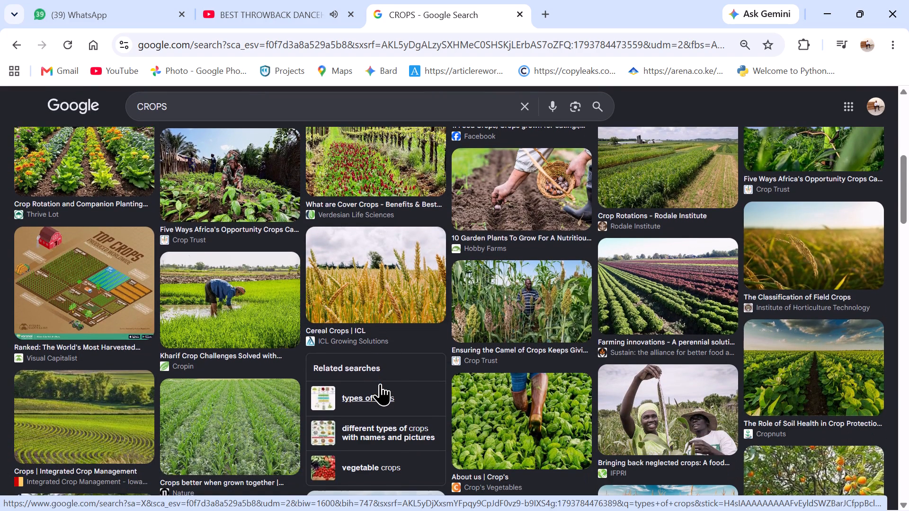
scroll(380, 383, down, 3)
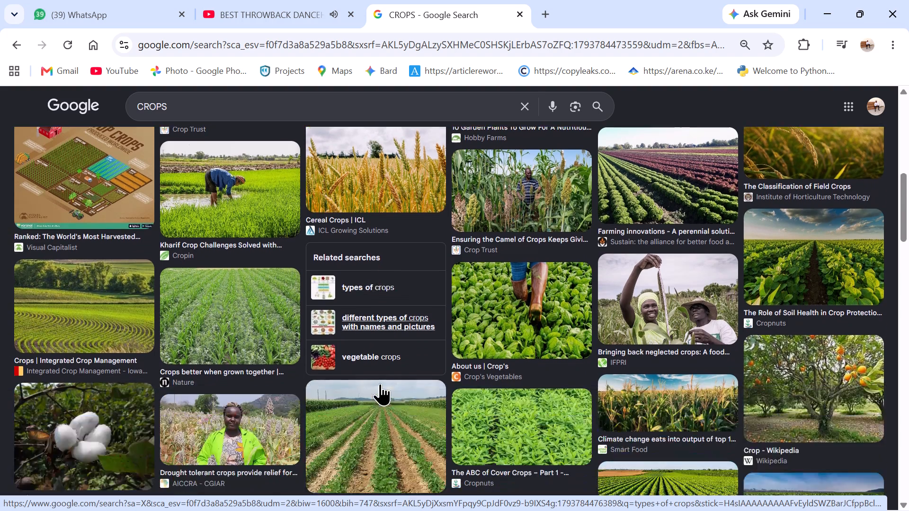
scroll(380, 383, down, 2)
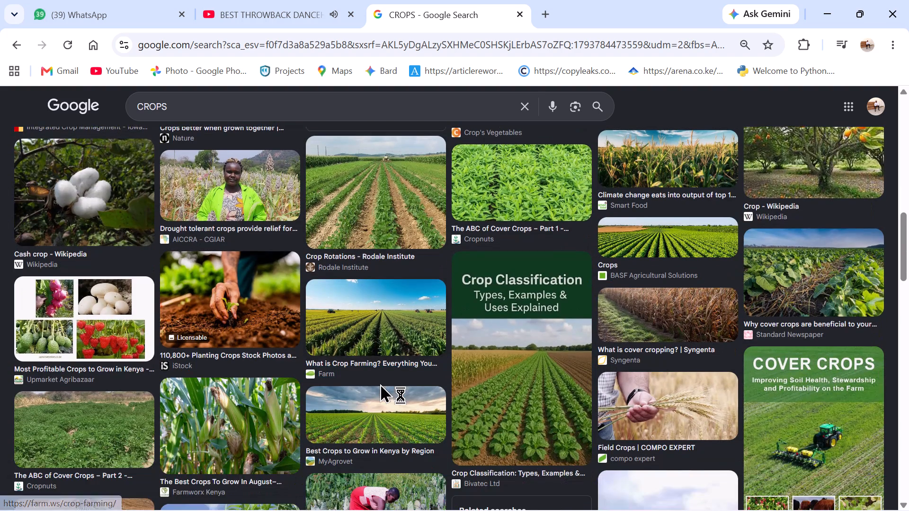
scroll(381, 388, down, 4)
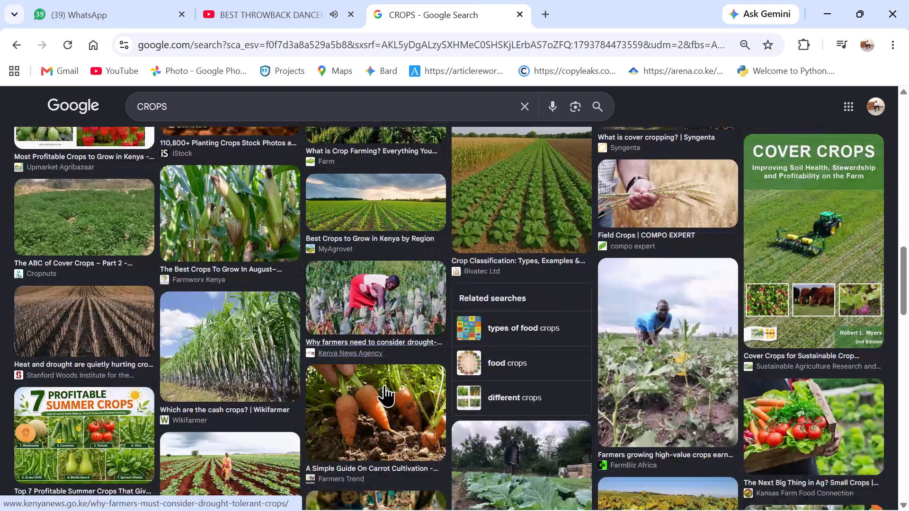
scroll(384, 385, down, 2)
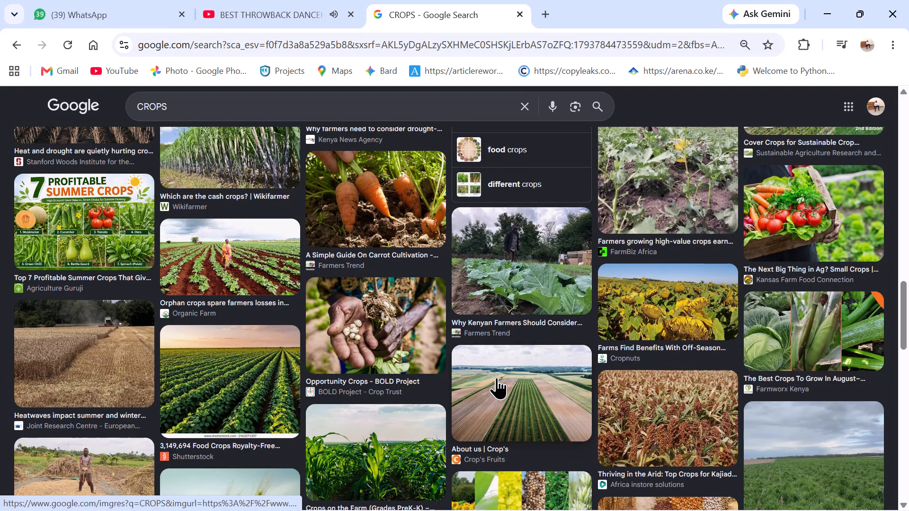
scroll(502, 390, down, 2)
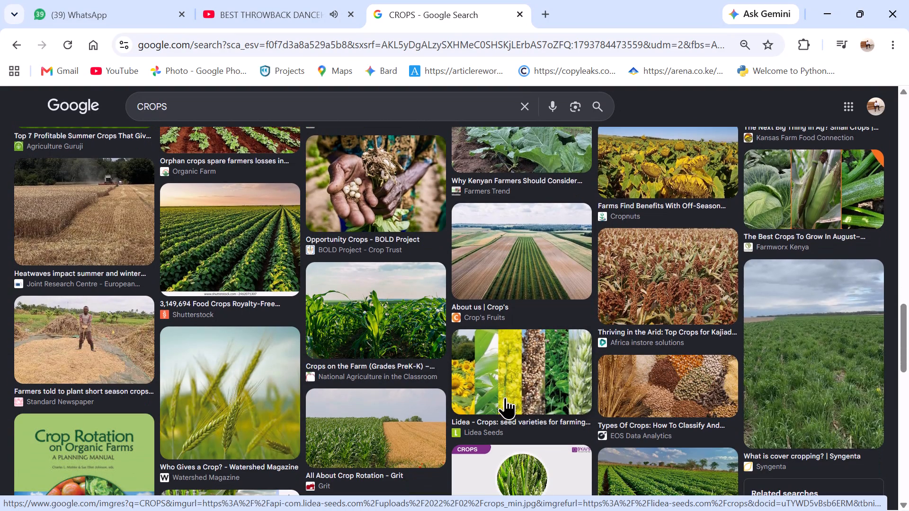
scroll(507, 411, down, 1)
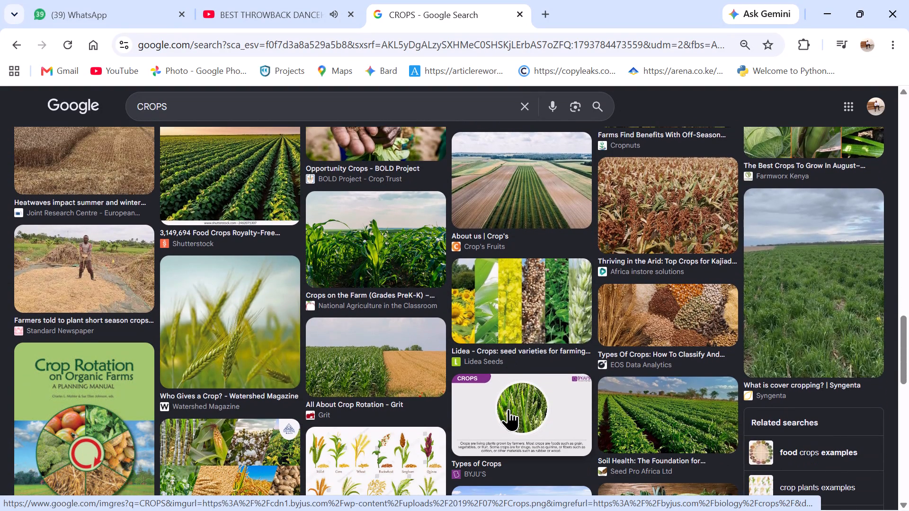
scroll(508, 409, down, 1)
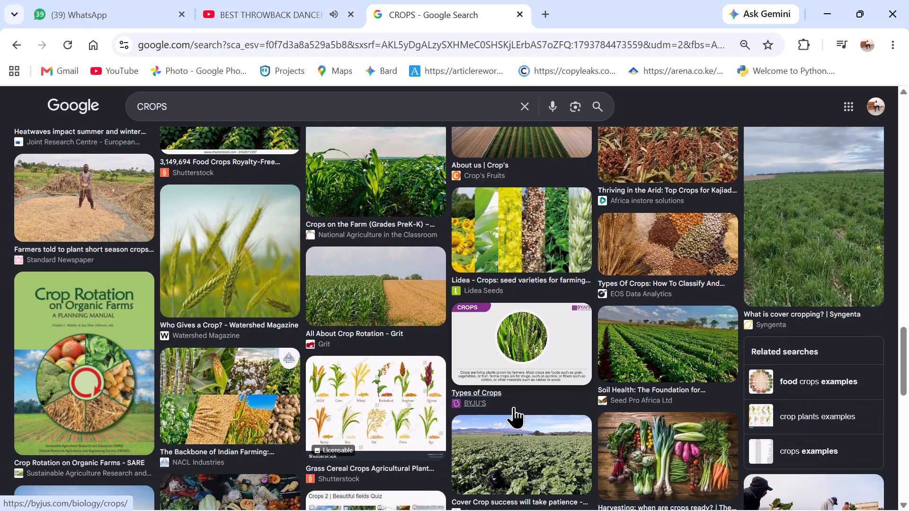
scroll(513, 406, down, 7)
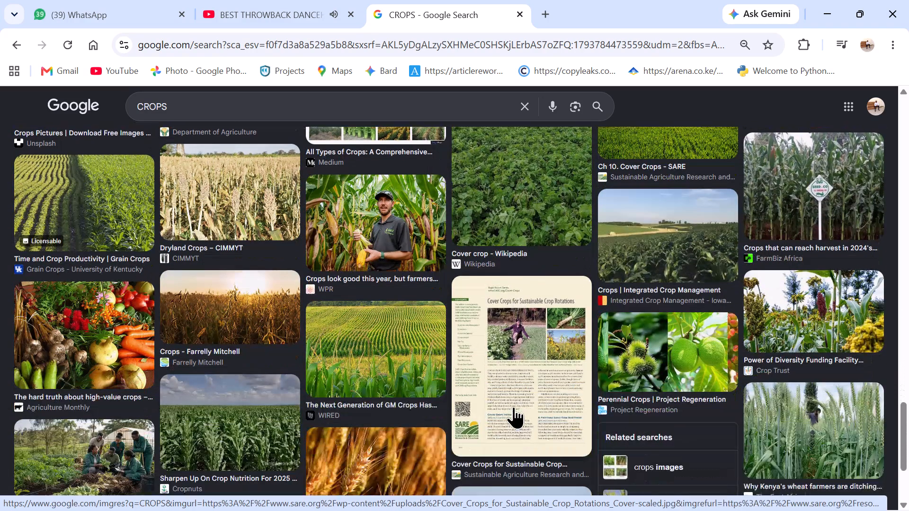
scroll(513, 406, down, 2)
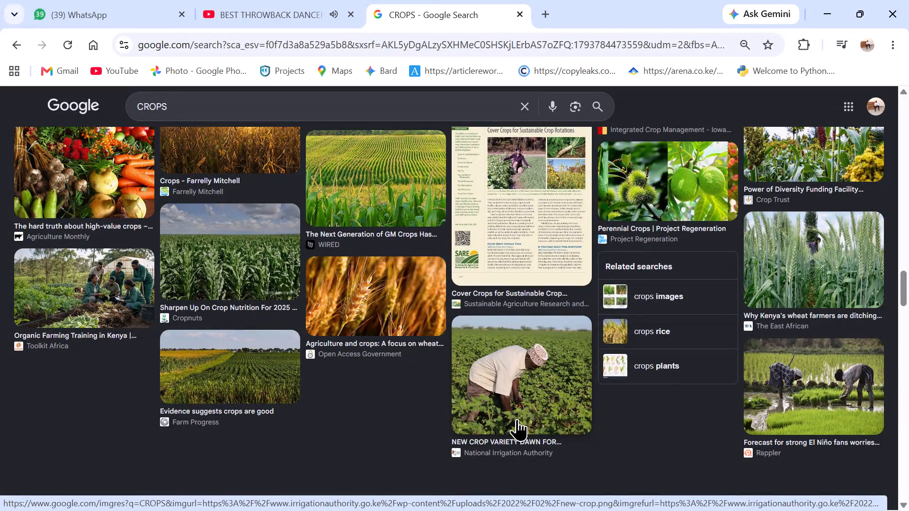
scroll(524, 426, down, 2)
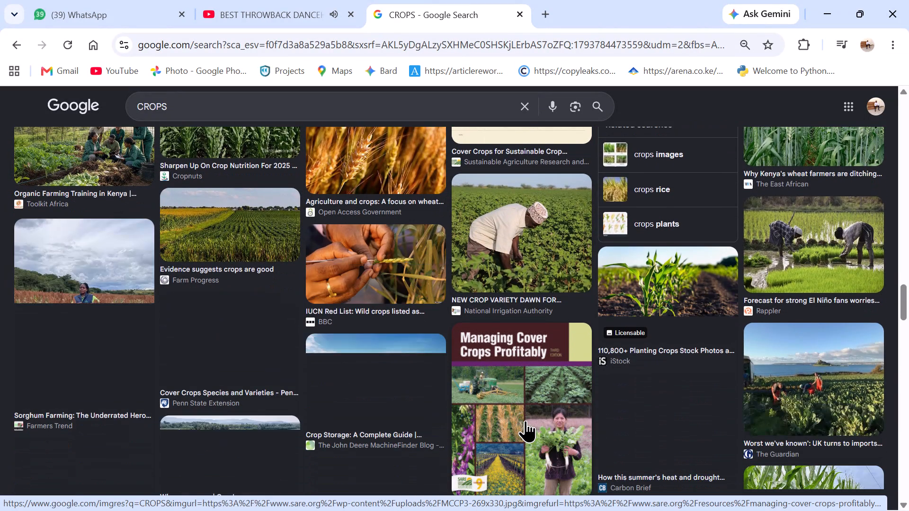
scroll(526, 420, up, 5)
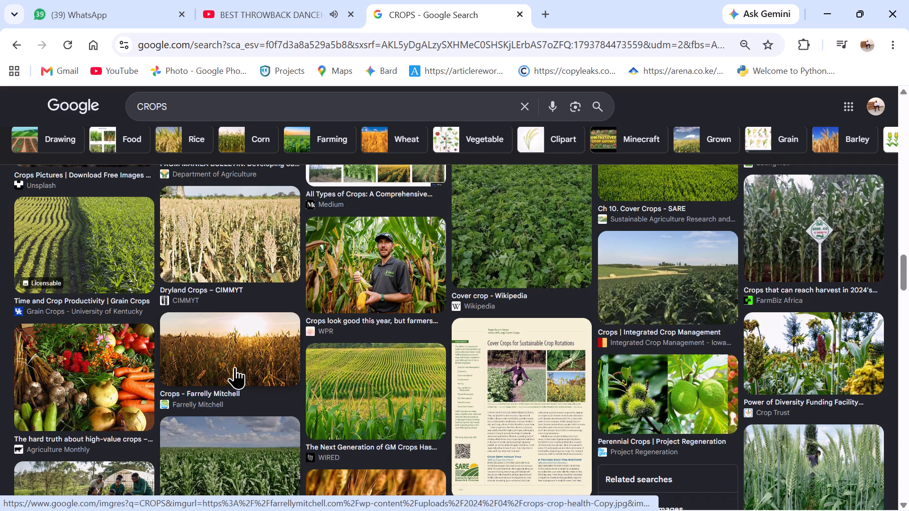
scroll(234, 367, up, 5)
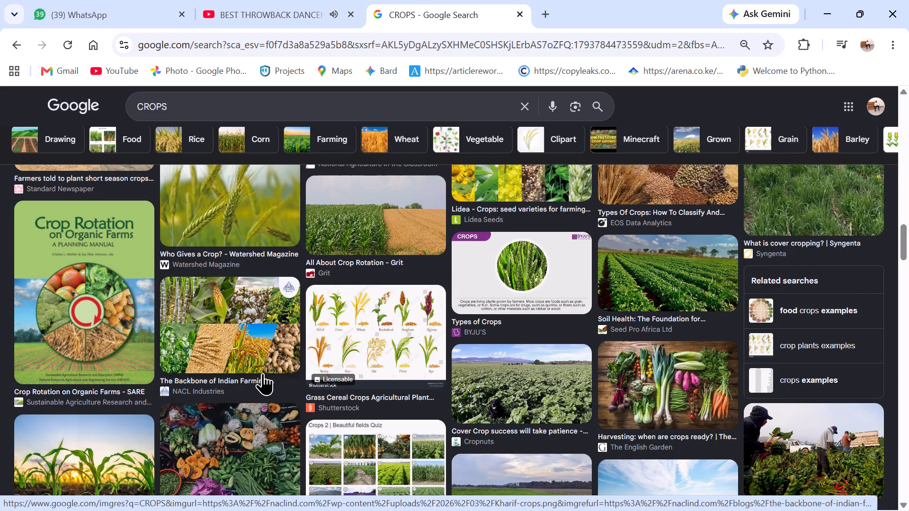
Preview the NACL Industries collage of Kharif crops and look through its related crop images.
click(244, 324)
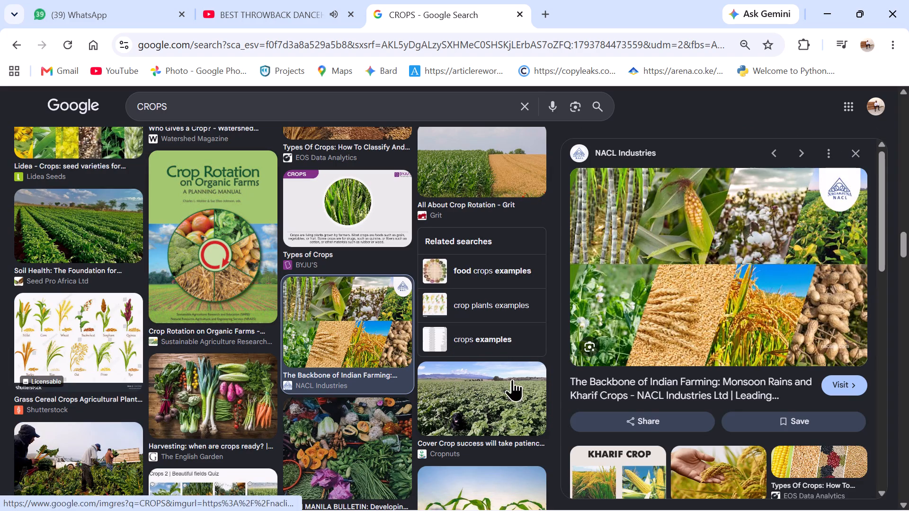
scroll(701, 341, down, 2)
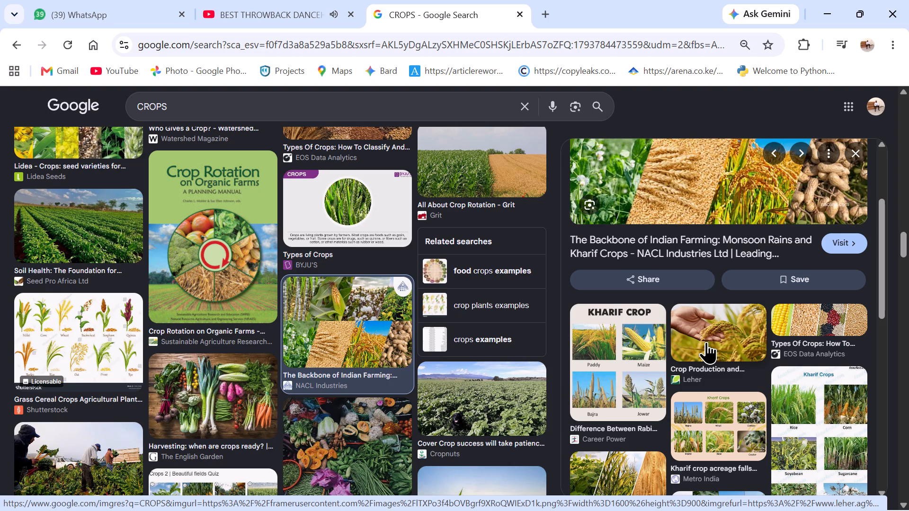
scroll(707, 344, down, 3)
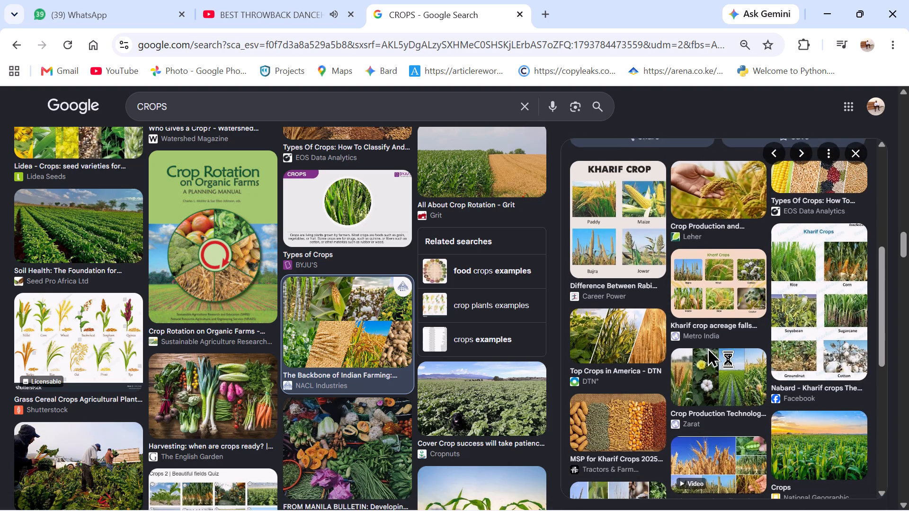
scroll(707, 347, down, 2)
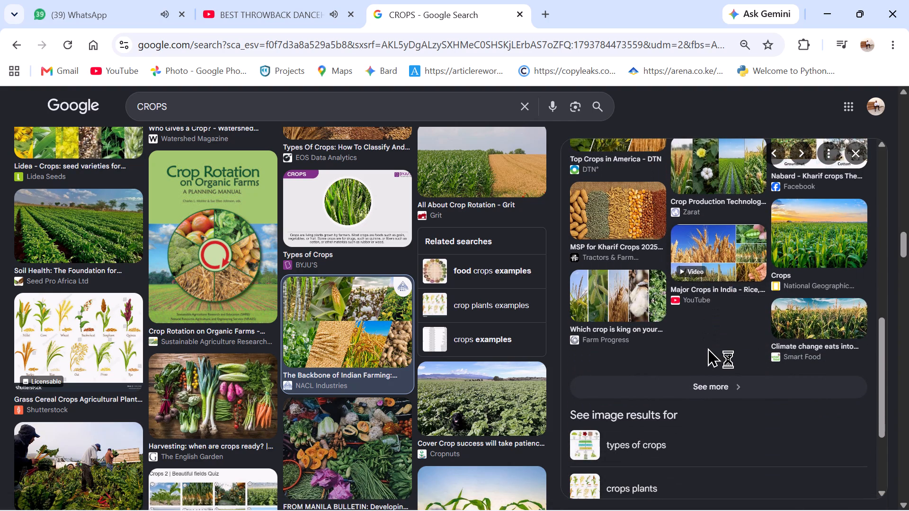
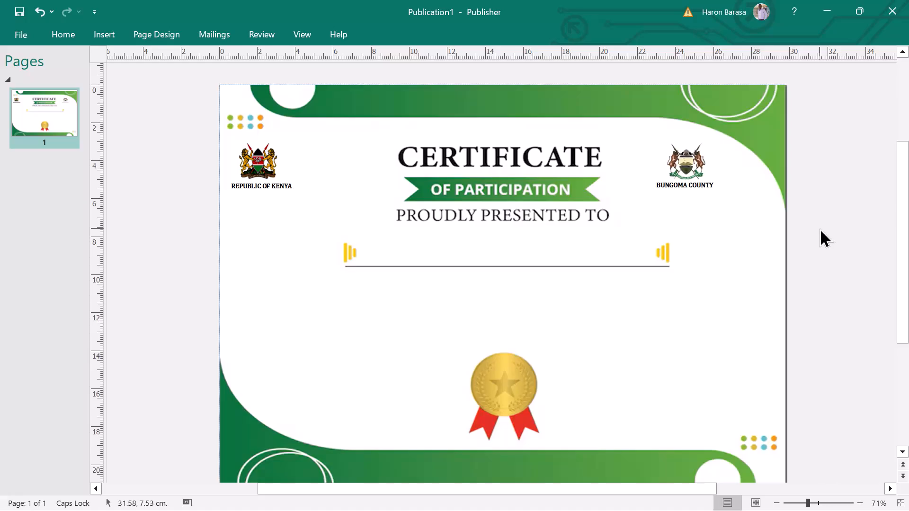
Create a new blank A4 portrait publication.
click(23, 34)
click(190, 150)
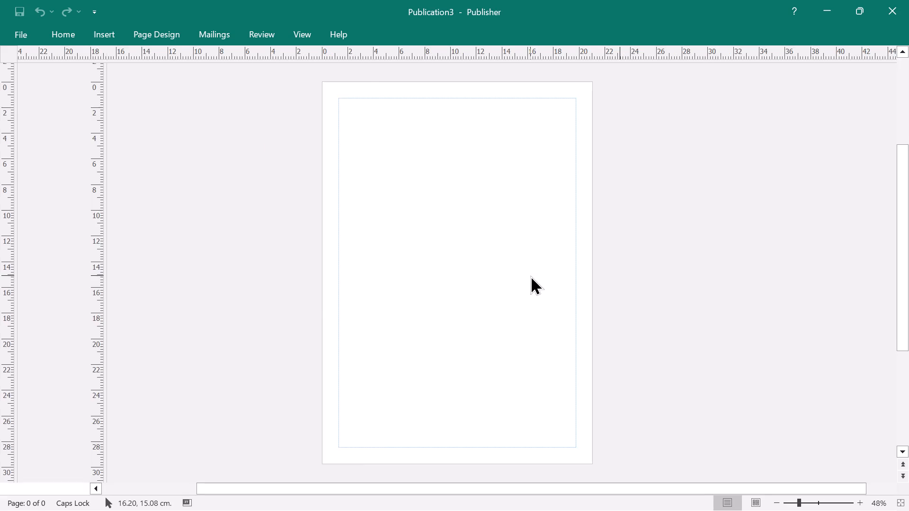
click(795, 139)
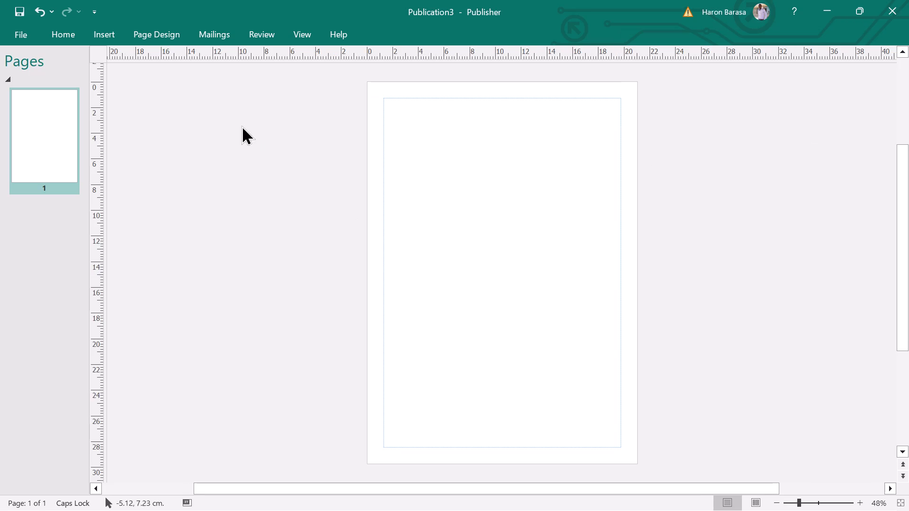
Set the new A4 page to landscape orientation.
click(110, 35)
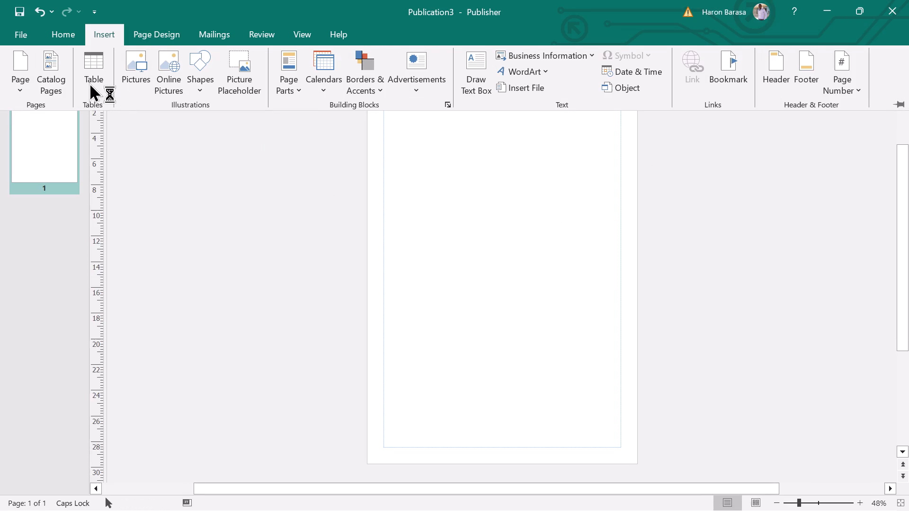
key(Tab)
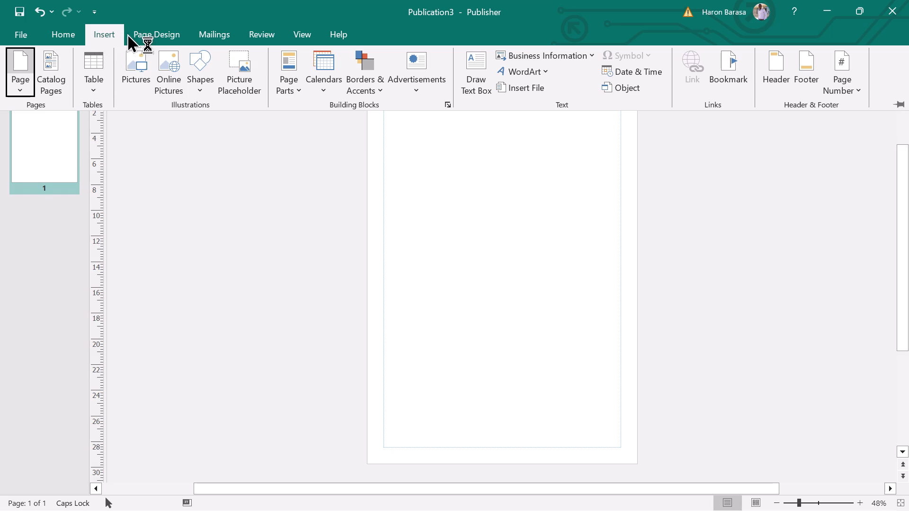
click(144, 33)
click(181, 78)
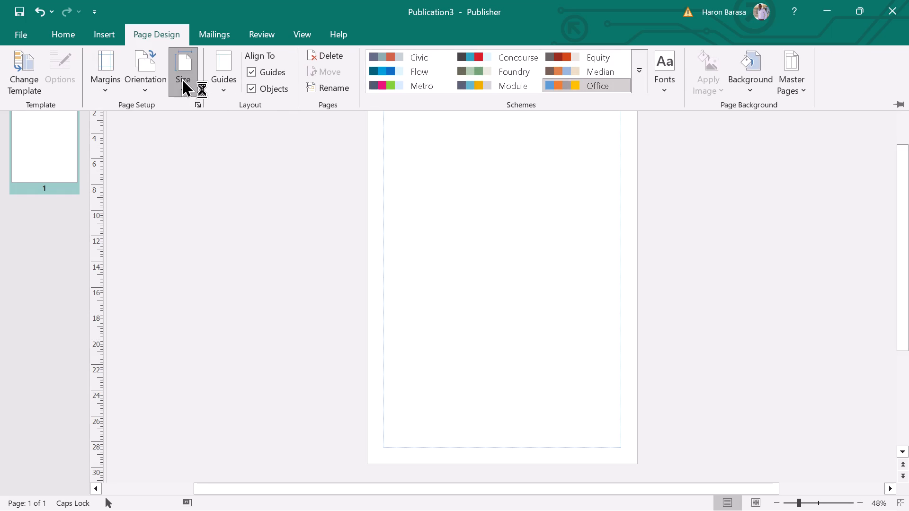
click(234, 287)
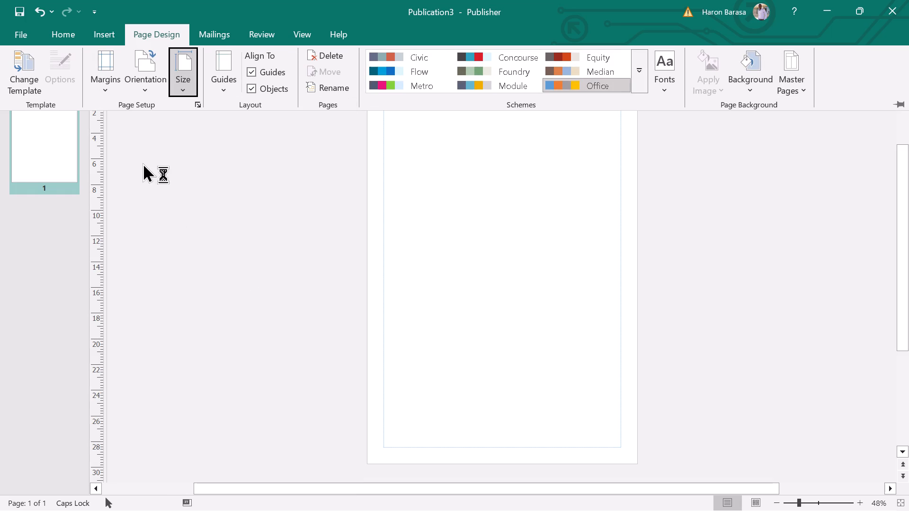
click(147, 79)
click(174, 144)
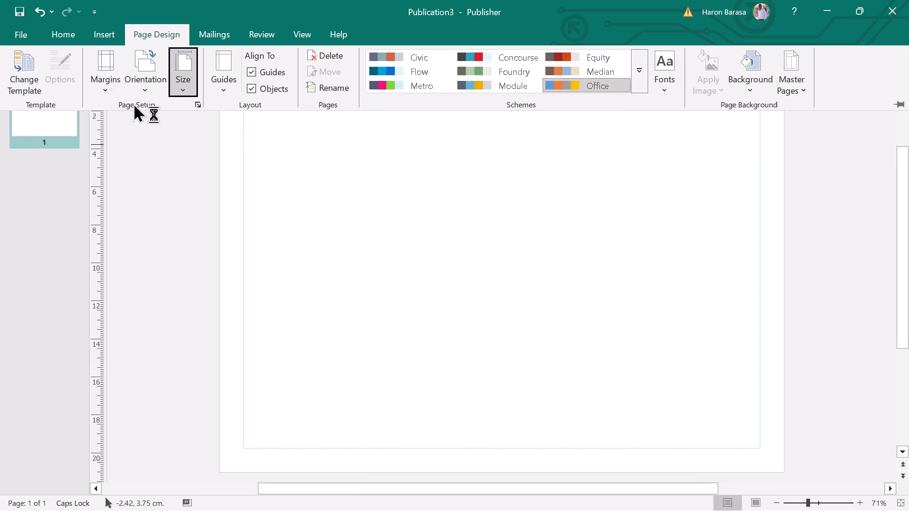
Set all page margins to None (0 cm).
click(103, 79)
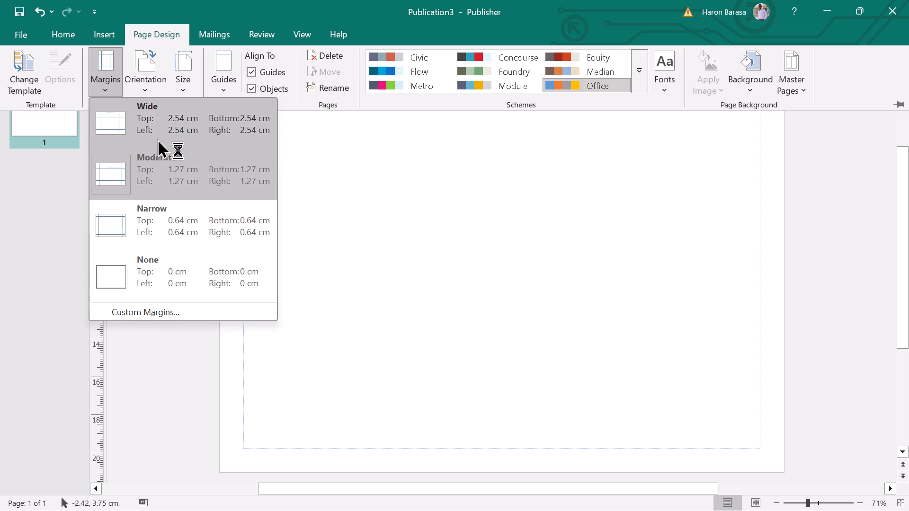
click(170, 277)
scroll(343, 253, up, 2)
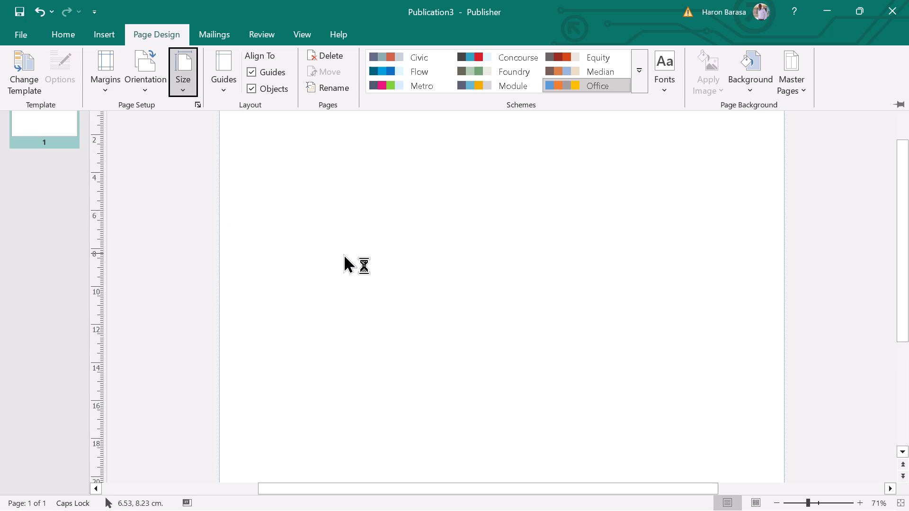
scroll(343, 254, up, 6)
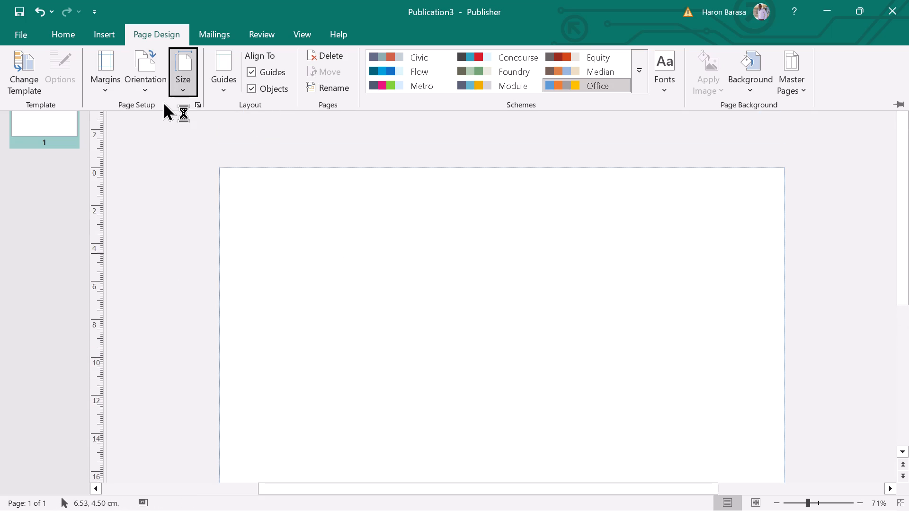
Insert a D-shaped Flowchart Delay shape on the right edge of the page.
click(151, 79)
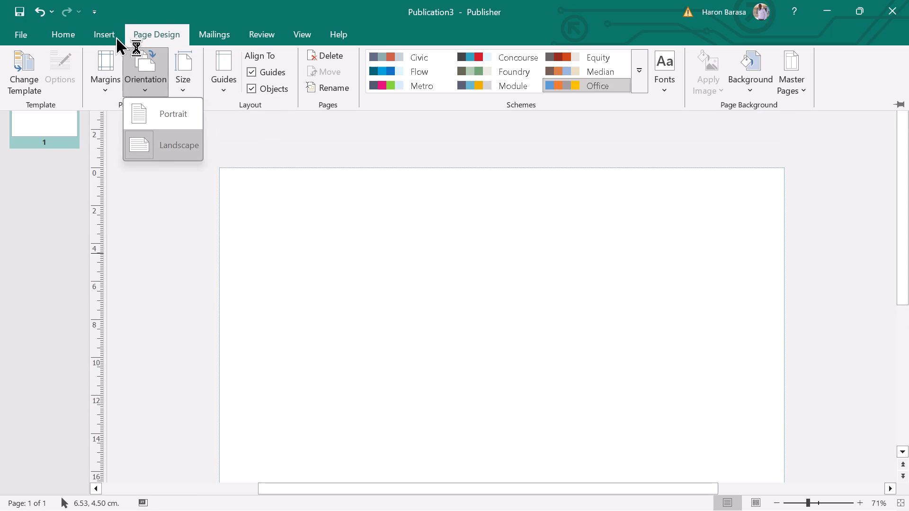
click(111, 31)
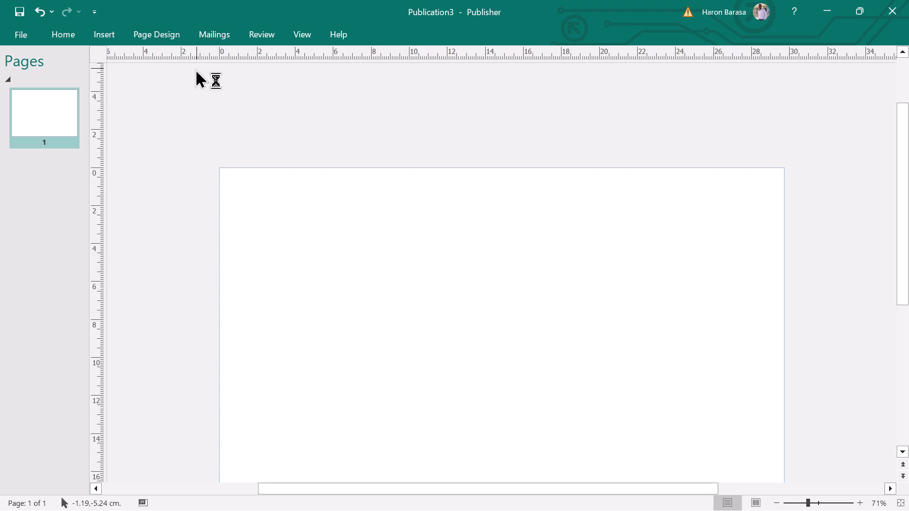
click(193, 71)
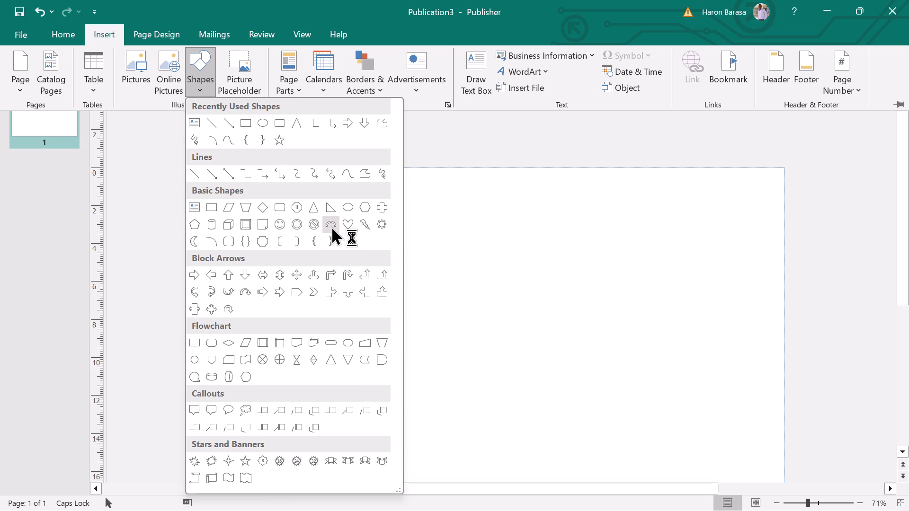
click(383, 356)
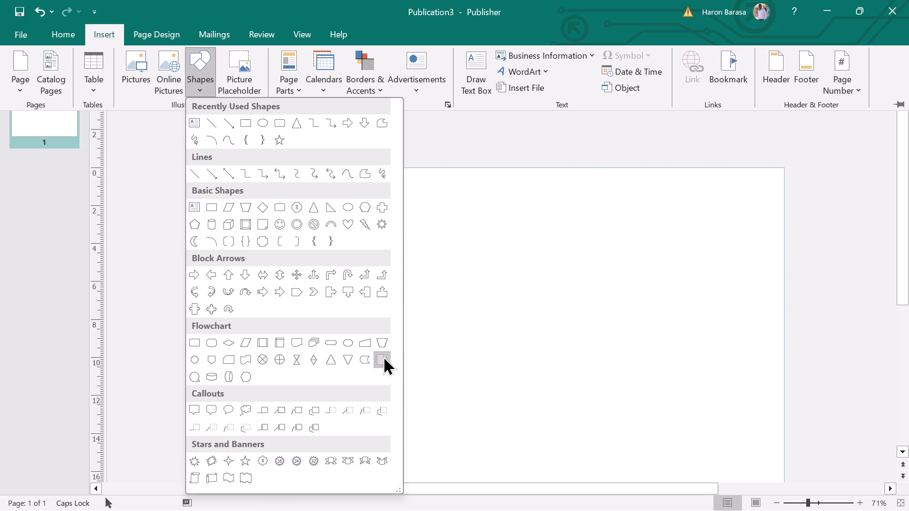
click(762, 388)
Move the D-shaped shape near the page's top-left corner, to about 1.75 cm across and 0.13 cm down.
scroll(618, 347, down, 4)
scroll(744, 352, down, 2)
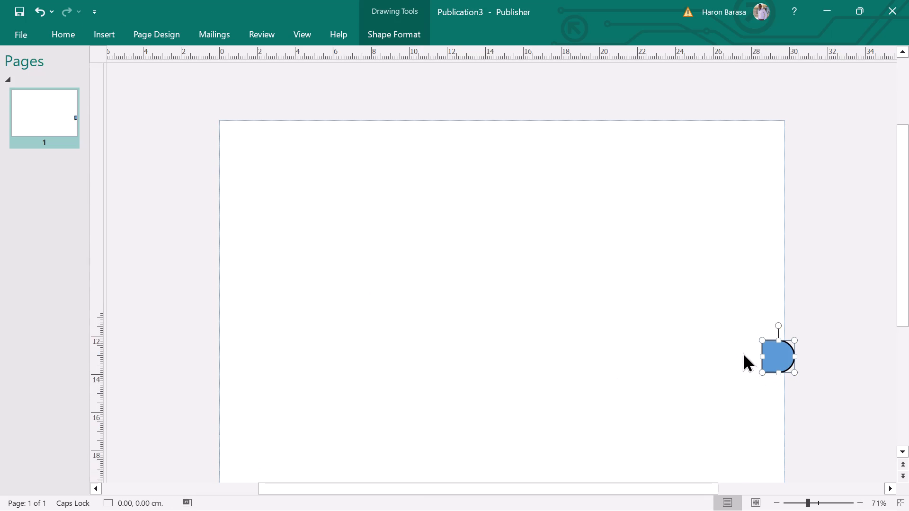
scroll(743, 352, down, 5)
scroll(766, 290, up, 5)
drag(783, 335, 533, 287)
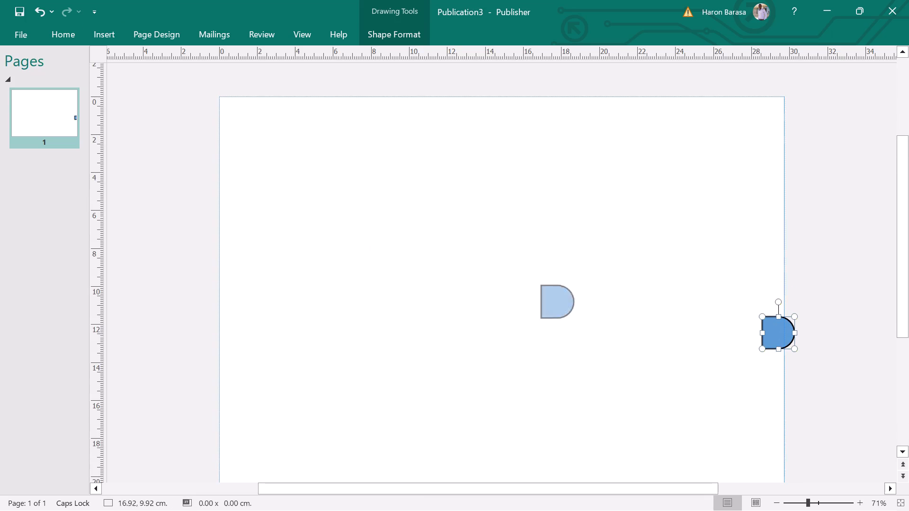
drag(533, 287, 273, 120)
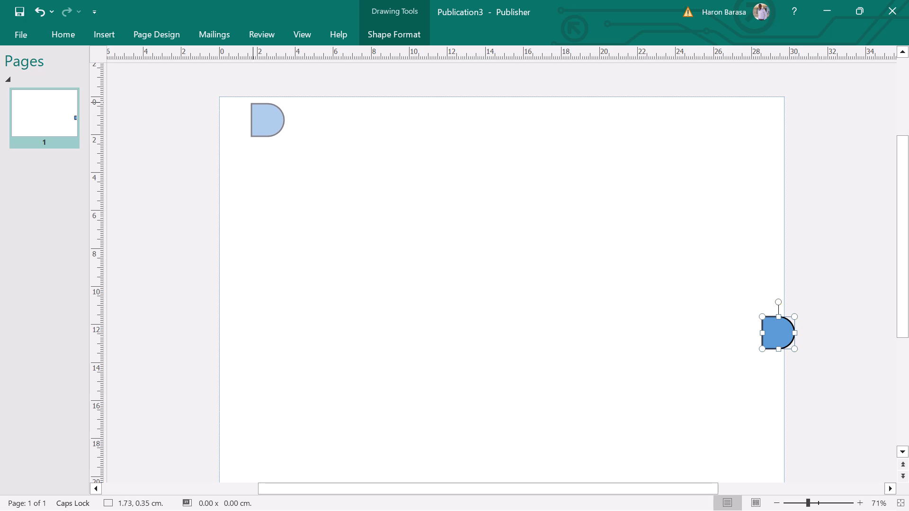
drag(273, 120, 273, 117)
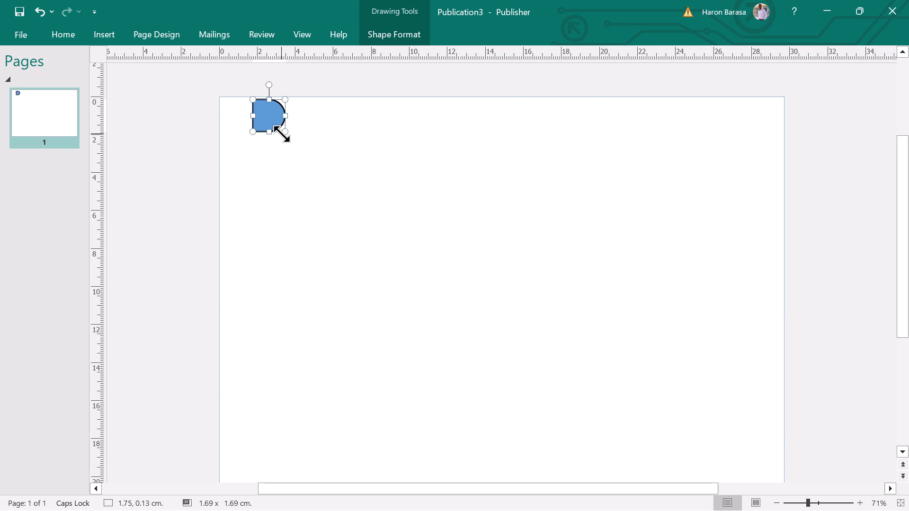
Enlarge the D-shaped shape to about 4.88 cm wide and 5.98 cm high.
click(382, 28)
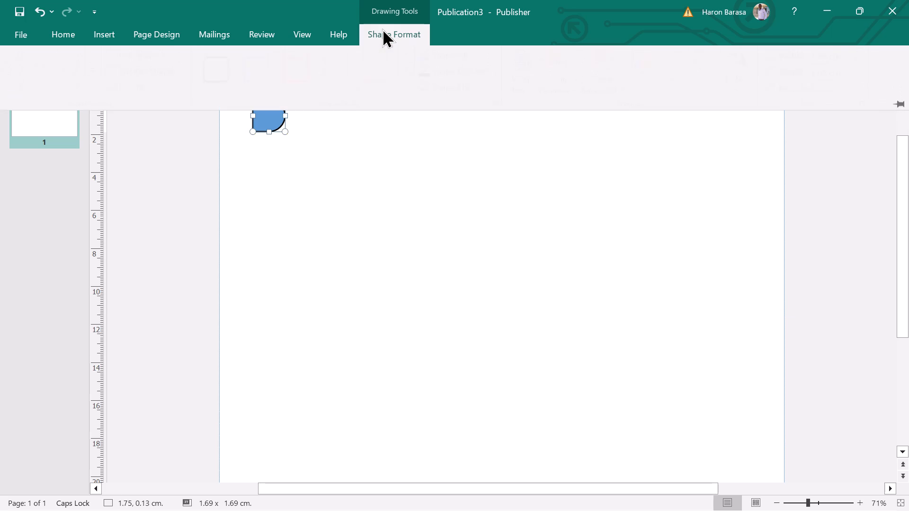
click(297, 192)
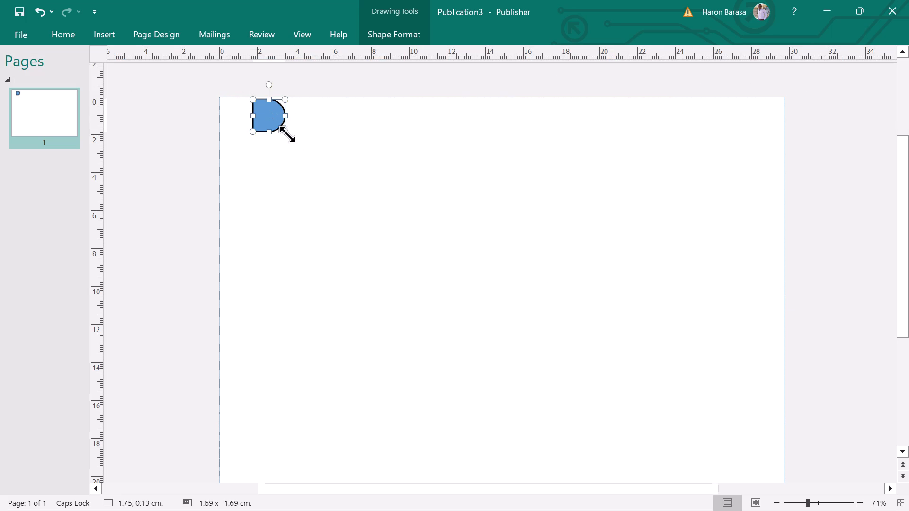
drag(285, 133, 346, 214)
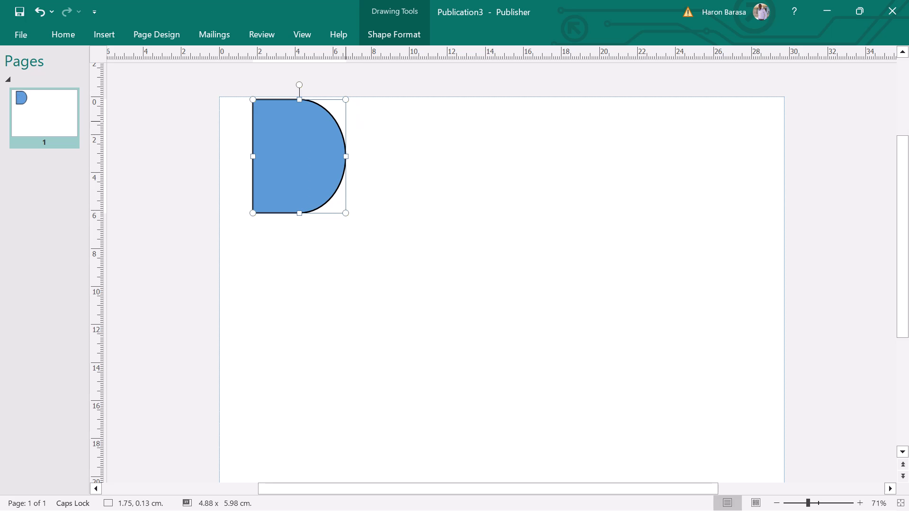
Rotate the D-shaped shape about 45 degrees clockwise so its rounded side faces the page's lower right.
click(385, 31)
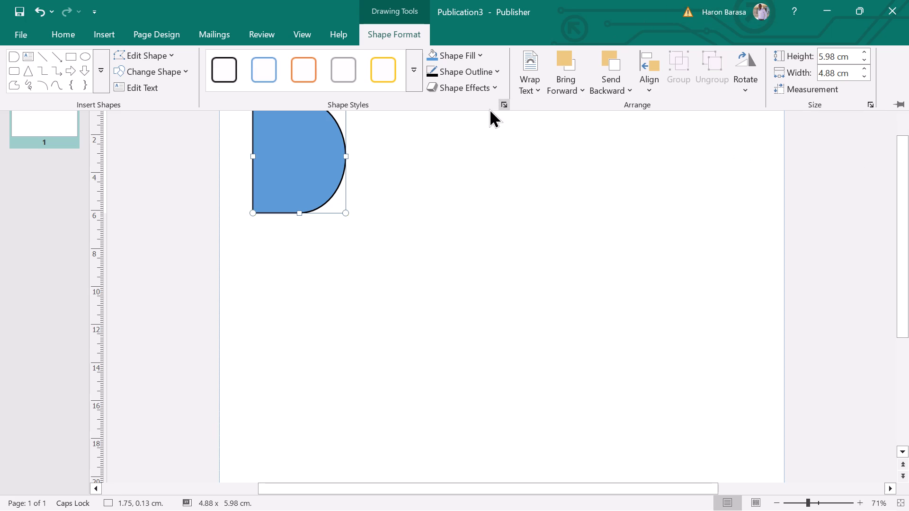
scroll(343, 173, up, 4)
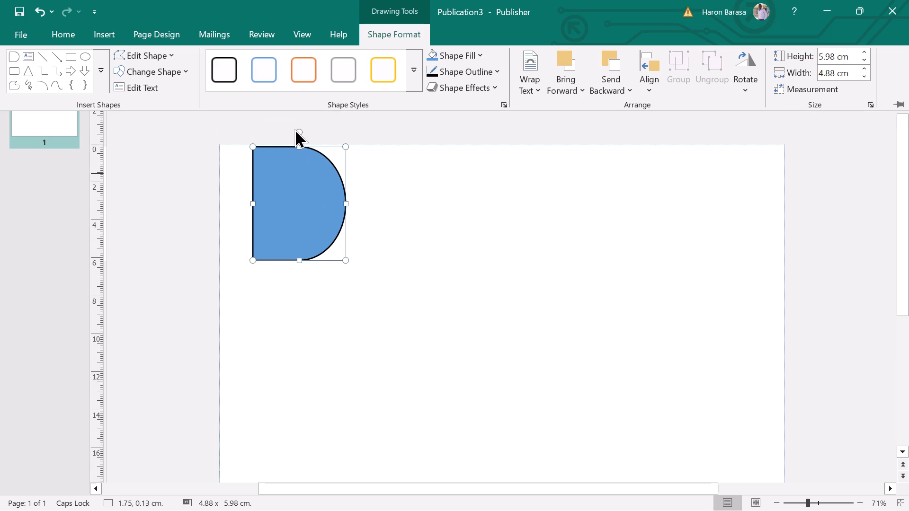
click(285, 173)
drag(297, 132, 313, 134)
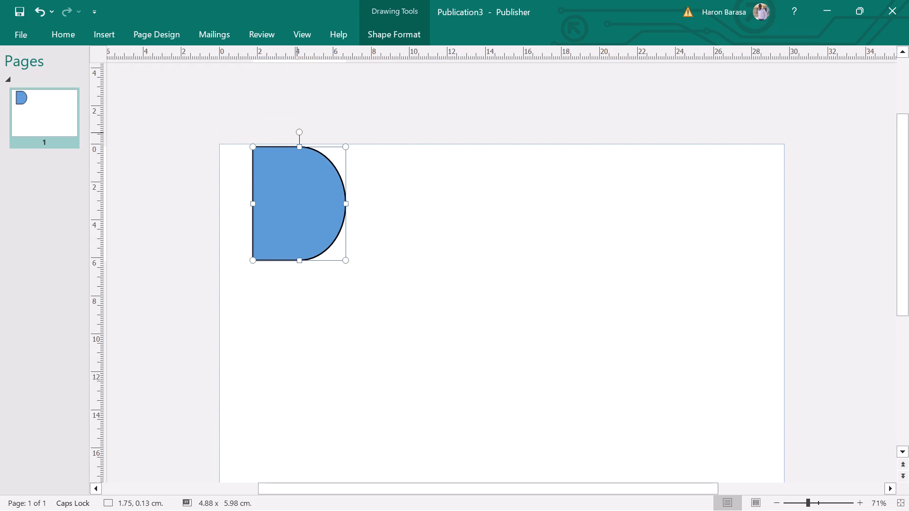
drag(313, 134, 330, 172)
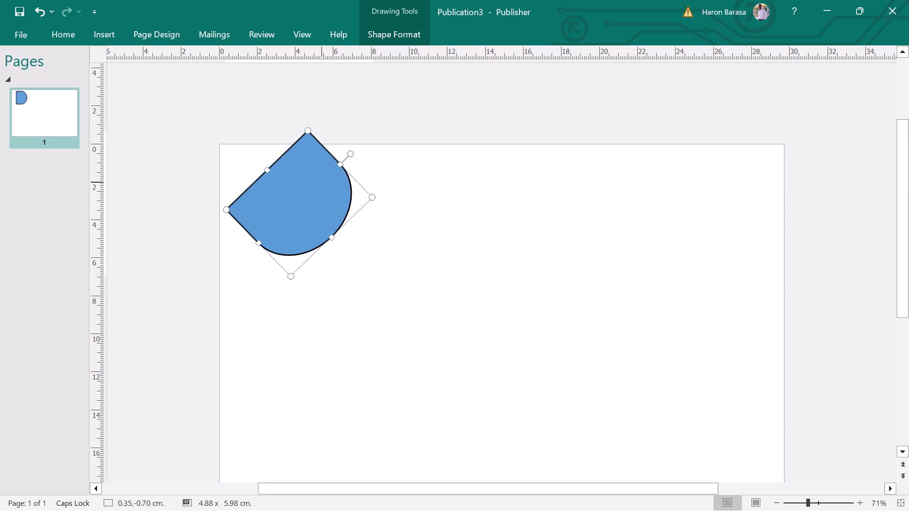
Nudge the rotated shape so its corners meet the page's left and top edges, at about -0.09, -0.08 cm.
key(Left)
key(Left)
key(Left)
key(Left)
key(Left)
key(Left)
key(Left)
key(Left)
key(Left)
key(Left)
key(Left)
key(Left)
key(Left)
key(Left)
key(Left)
key(Left)
key(Left)
key(Left)
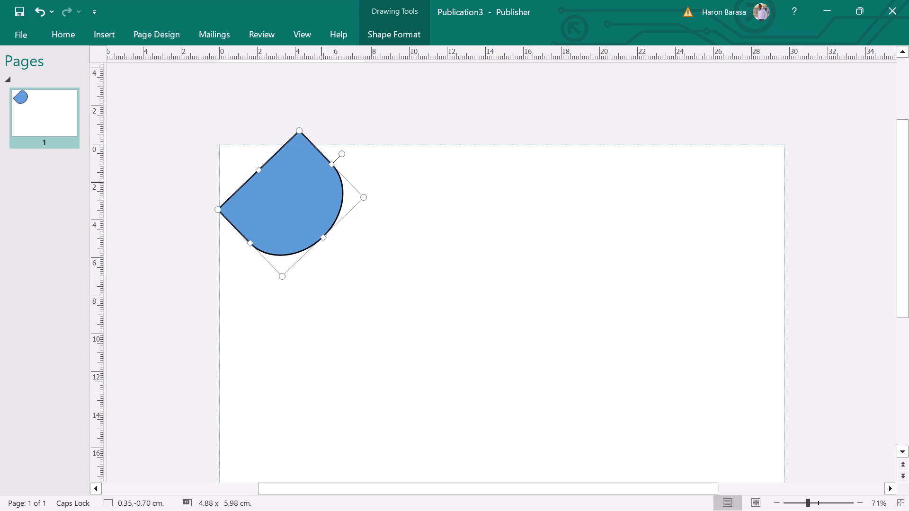
key(Down)
key(Down)
key(Down)
key(Down)
key(Down)
key(Down)
key(Down)
key(Down)
key(Down)
key(Down)
key(Down)
key(Down)
key(Down)
key(Down)
key(Down)
key(Down)
key(Down)
key(Down)
key(Down)
key(Down)
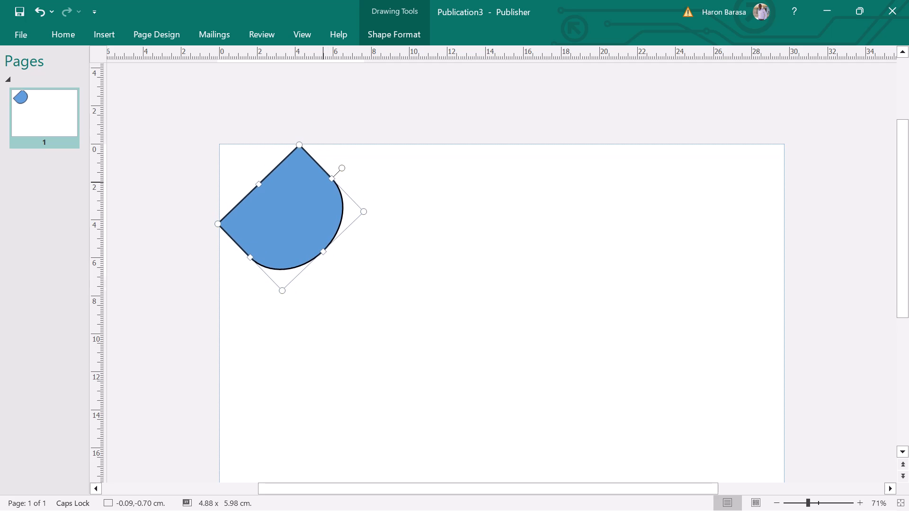
key(Up)
key(Up)
key(Up)
key(Up)
key(Up)
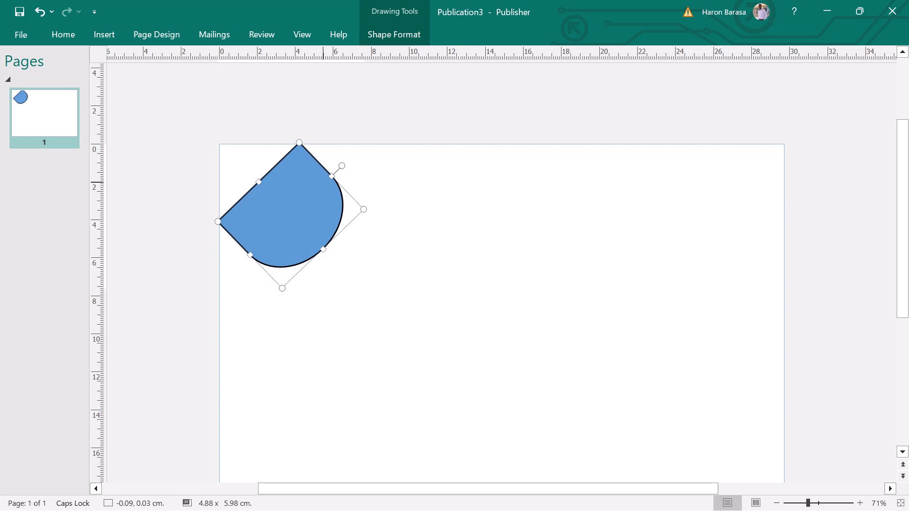
Shift the rotated shape partly off the page's left edge, to a horizontal position of about -4.02 cm.
key(Left)
key(Left)
key(Left)
key(Left)
key(Left)
key(Left)
key(Left)
key(Left)
key(Left)
key(Left)
key(Left)
key(Left)
key(Left)
key(Left)
key(Left)
key(Left)
key(Left)
key(Left)
key(Left)
key(Left)
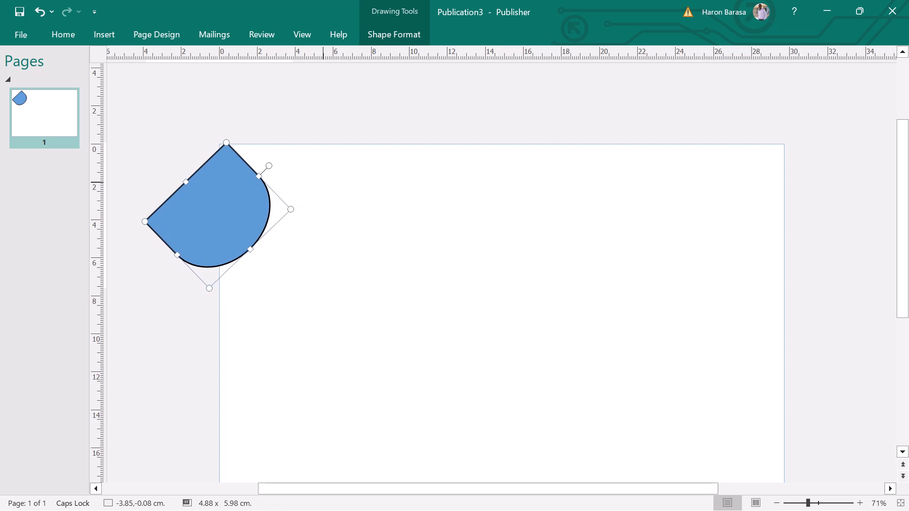
key(Left)
key(Left)
key(Left)
key(Left)
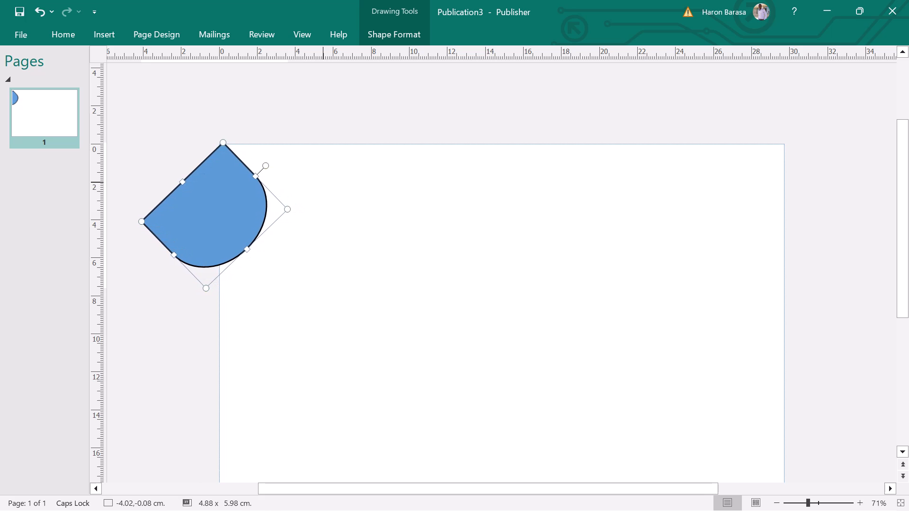
key(Left)
key(Left)
key(Left)
key(Right)
key(Right)
key(Right)
key(Right)
key(Right)
key(Right)
key(Right)
key(Right)
key(Right)
key(Right)
key(Right)
key(Right)
key(Right)
key(Right)
key(Right)
key(Right)
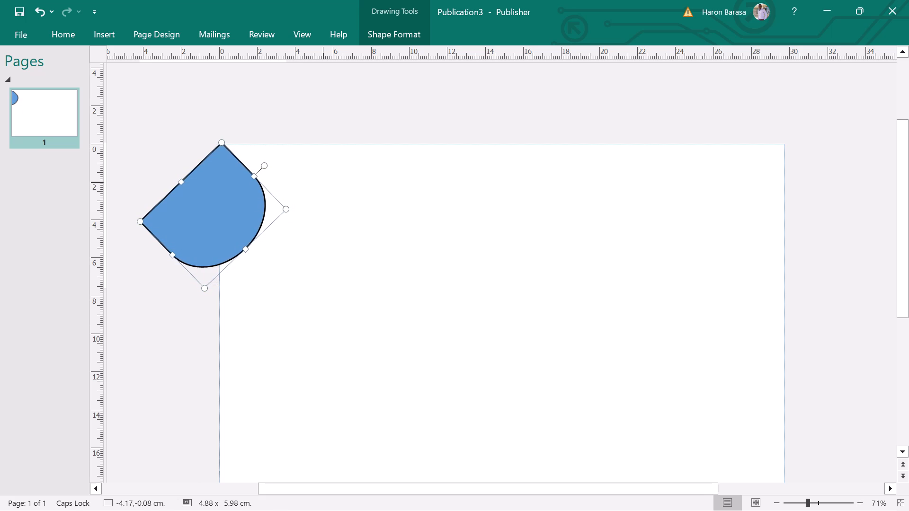
key(Left)
key(Left)
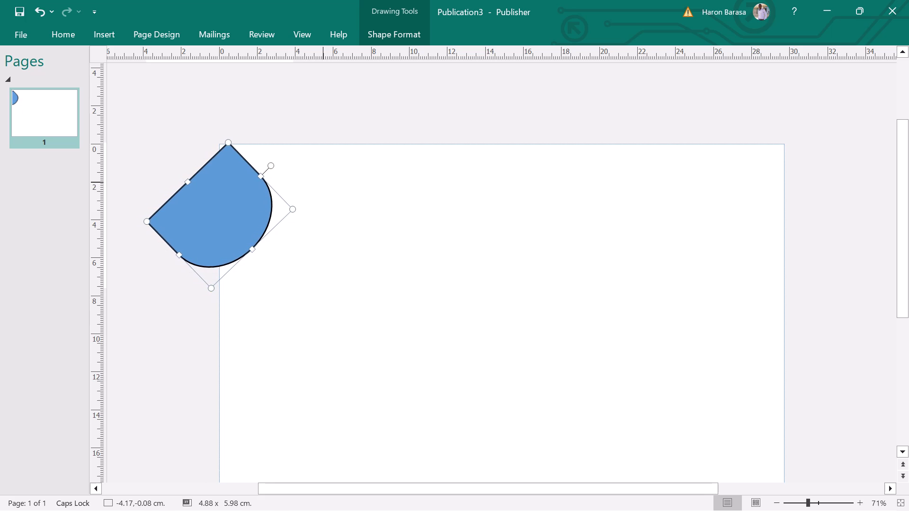
key(Left)
key(Left)
key(Left)
key(Left)
key(Left)
key(Left)
key(Left)
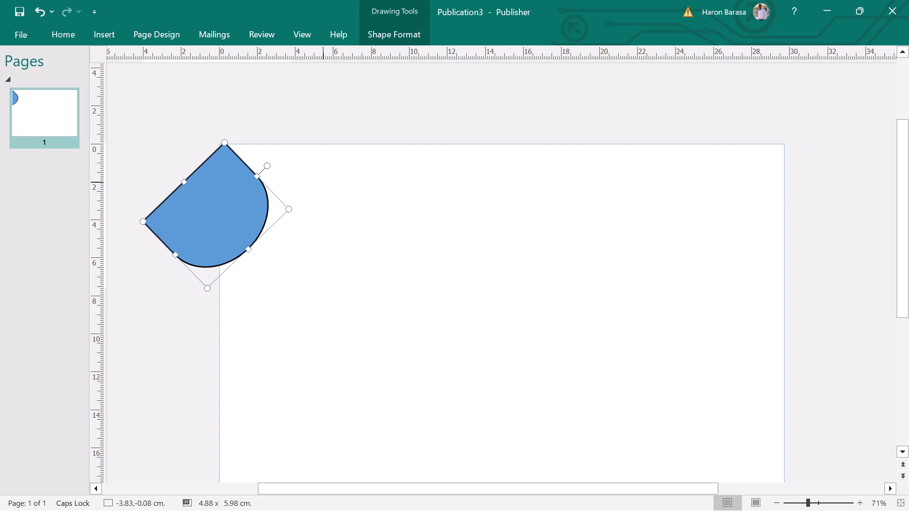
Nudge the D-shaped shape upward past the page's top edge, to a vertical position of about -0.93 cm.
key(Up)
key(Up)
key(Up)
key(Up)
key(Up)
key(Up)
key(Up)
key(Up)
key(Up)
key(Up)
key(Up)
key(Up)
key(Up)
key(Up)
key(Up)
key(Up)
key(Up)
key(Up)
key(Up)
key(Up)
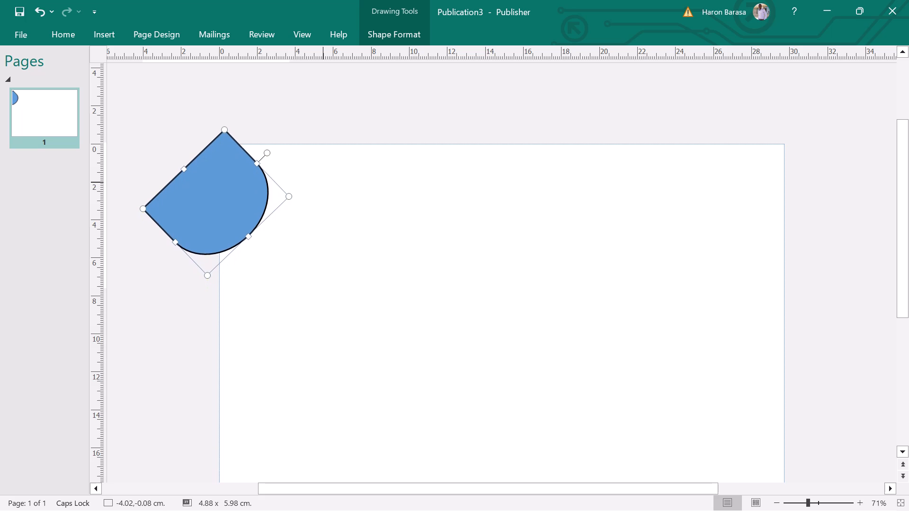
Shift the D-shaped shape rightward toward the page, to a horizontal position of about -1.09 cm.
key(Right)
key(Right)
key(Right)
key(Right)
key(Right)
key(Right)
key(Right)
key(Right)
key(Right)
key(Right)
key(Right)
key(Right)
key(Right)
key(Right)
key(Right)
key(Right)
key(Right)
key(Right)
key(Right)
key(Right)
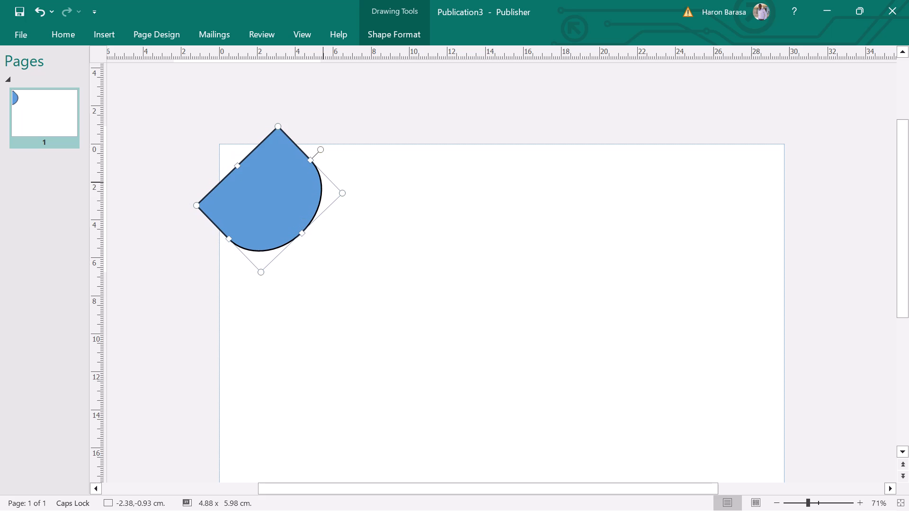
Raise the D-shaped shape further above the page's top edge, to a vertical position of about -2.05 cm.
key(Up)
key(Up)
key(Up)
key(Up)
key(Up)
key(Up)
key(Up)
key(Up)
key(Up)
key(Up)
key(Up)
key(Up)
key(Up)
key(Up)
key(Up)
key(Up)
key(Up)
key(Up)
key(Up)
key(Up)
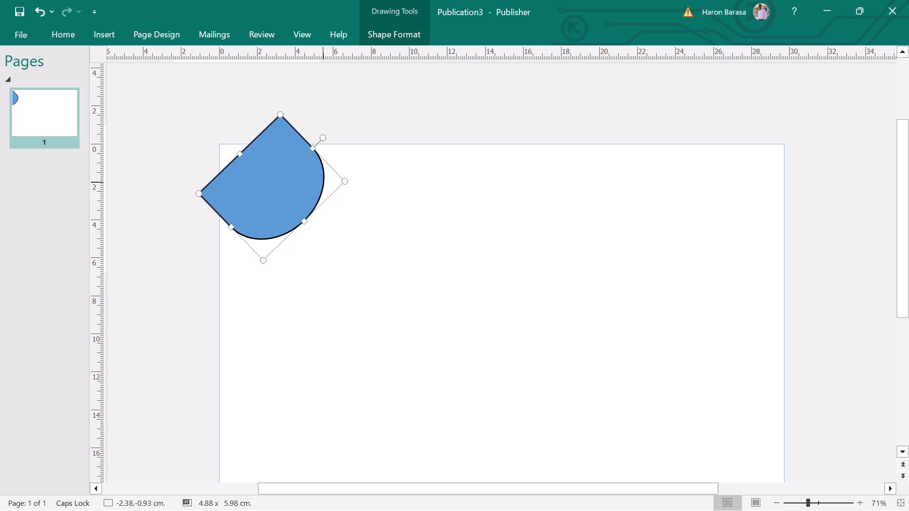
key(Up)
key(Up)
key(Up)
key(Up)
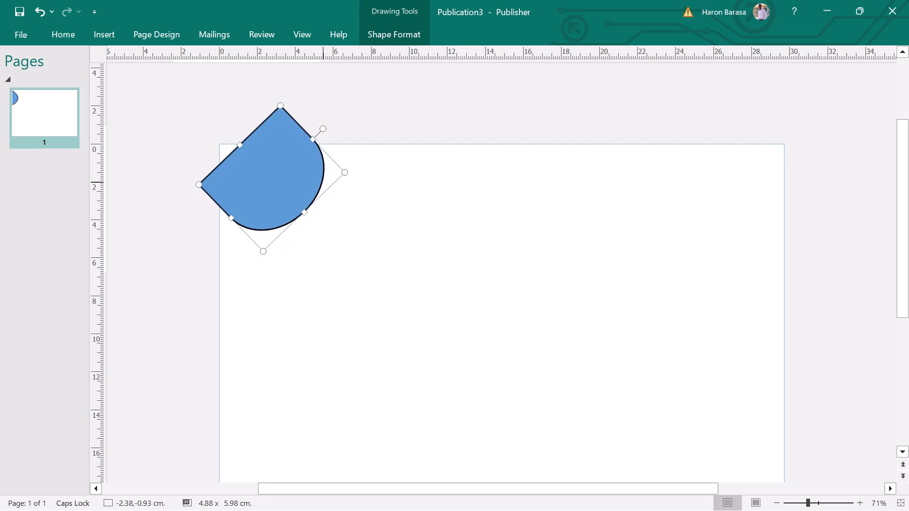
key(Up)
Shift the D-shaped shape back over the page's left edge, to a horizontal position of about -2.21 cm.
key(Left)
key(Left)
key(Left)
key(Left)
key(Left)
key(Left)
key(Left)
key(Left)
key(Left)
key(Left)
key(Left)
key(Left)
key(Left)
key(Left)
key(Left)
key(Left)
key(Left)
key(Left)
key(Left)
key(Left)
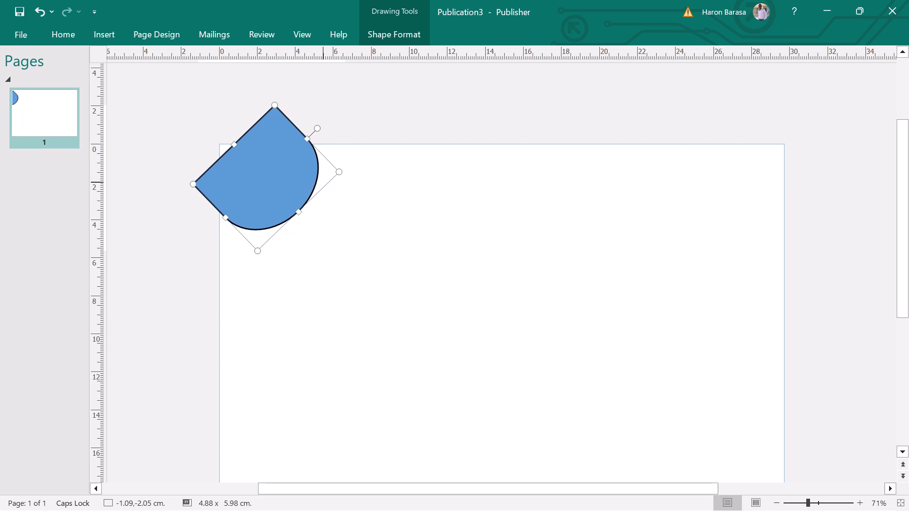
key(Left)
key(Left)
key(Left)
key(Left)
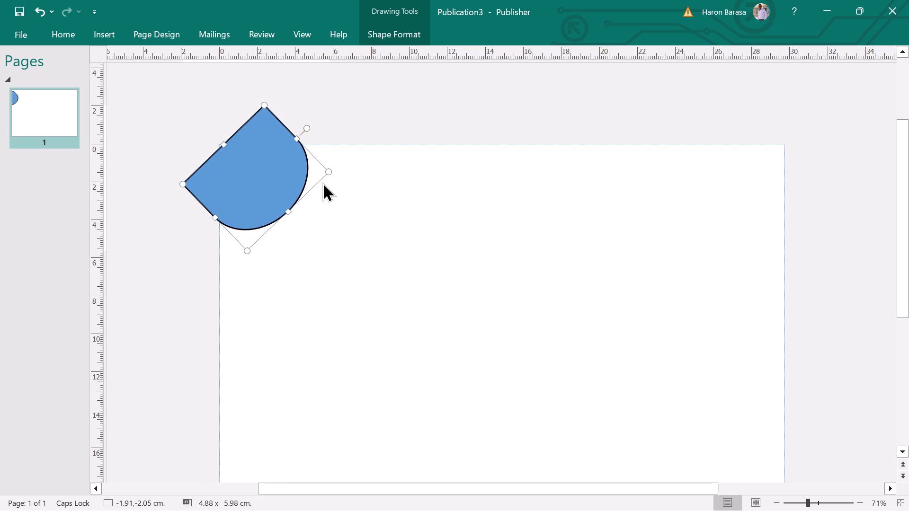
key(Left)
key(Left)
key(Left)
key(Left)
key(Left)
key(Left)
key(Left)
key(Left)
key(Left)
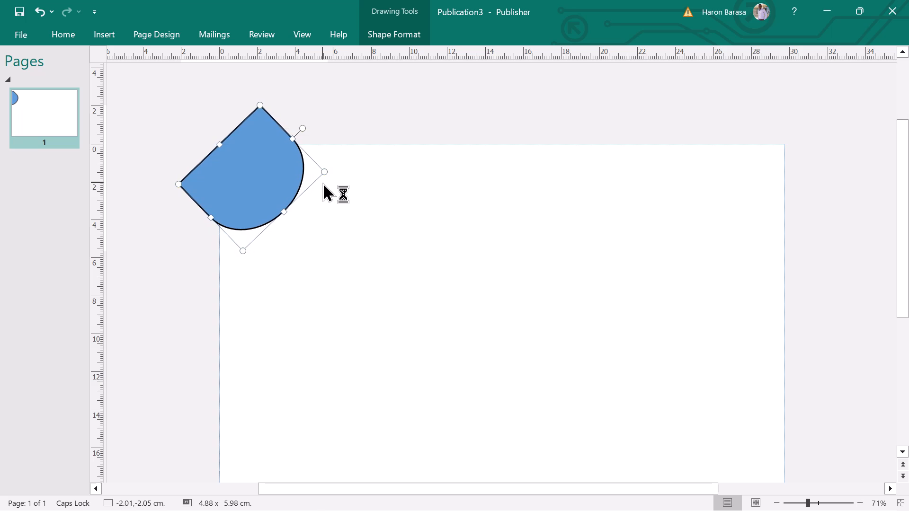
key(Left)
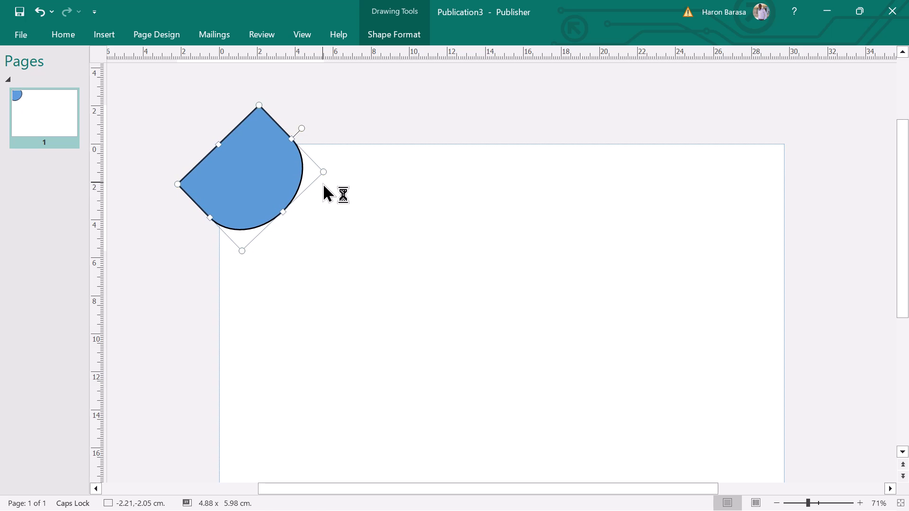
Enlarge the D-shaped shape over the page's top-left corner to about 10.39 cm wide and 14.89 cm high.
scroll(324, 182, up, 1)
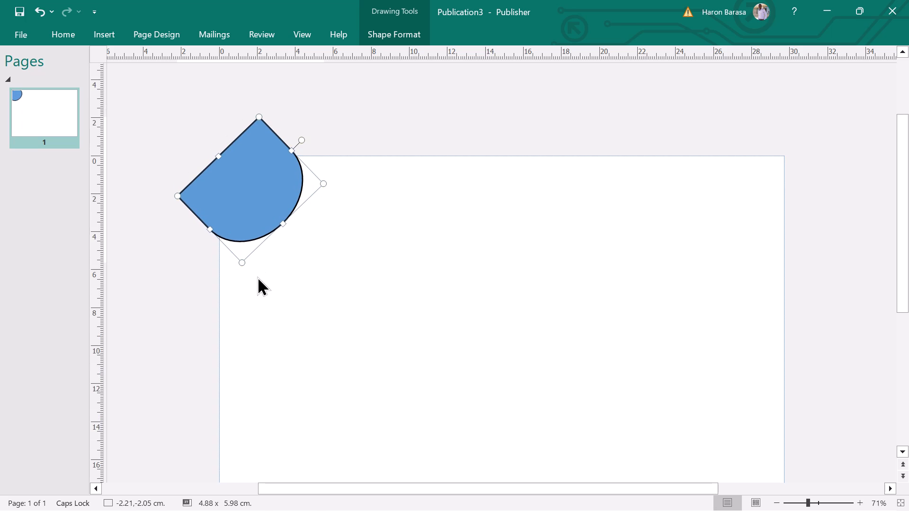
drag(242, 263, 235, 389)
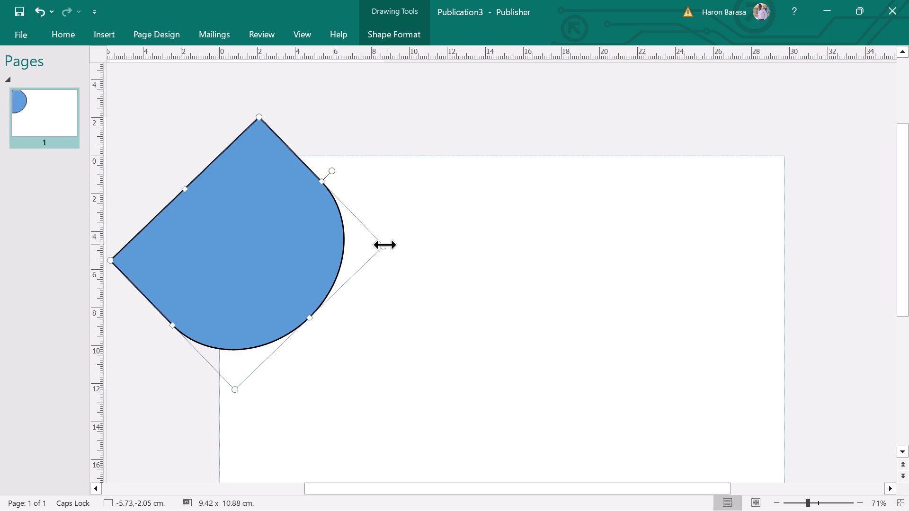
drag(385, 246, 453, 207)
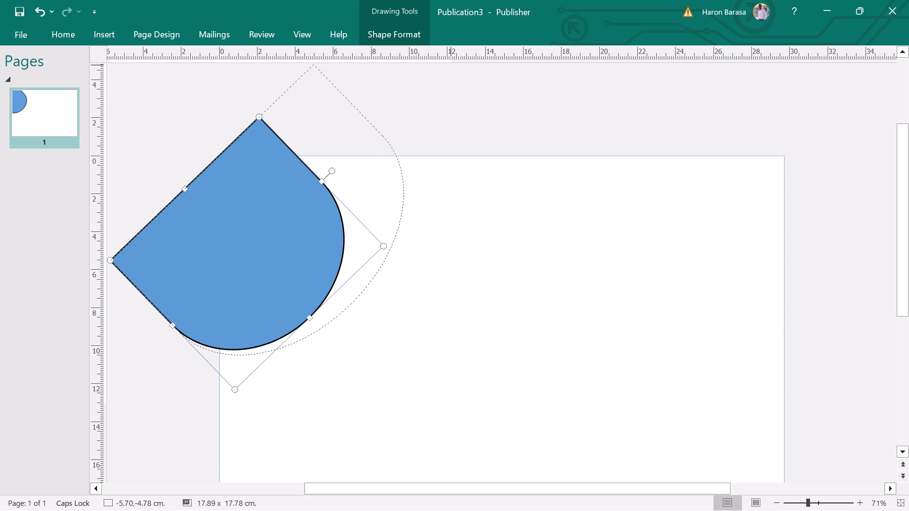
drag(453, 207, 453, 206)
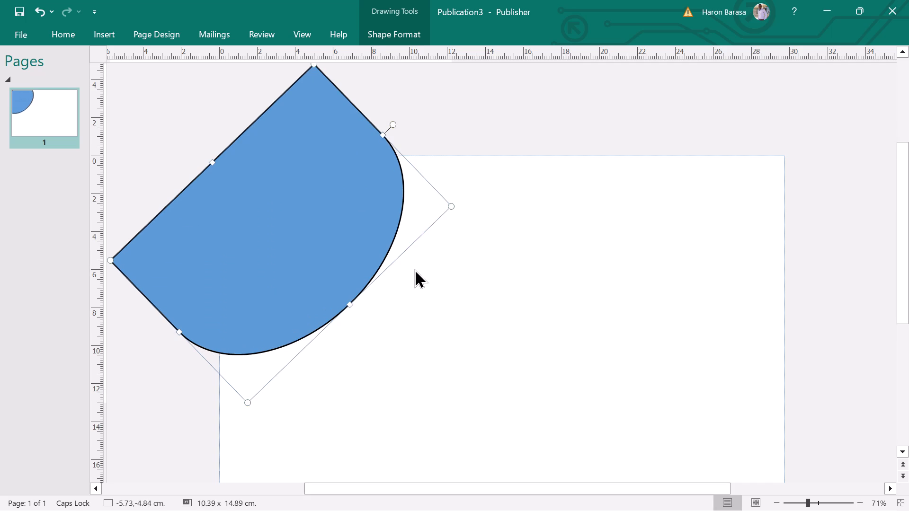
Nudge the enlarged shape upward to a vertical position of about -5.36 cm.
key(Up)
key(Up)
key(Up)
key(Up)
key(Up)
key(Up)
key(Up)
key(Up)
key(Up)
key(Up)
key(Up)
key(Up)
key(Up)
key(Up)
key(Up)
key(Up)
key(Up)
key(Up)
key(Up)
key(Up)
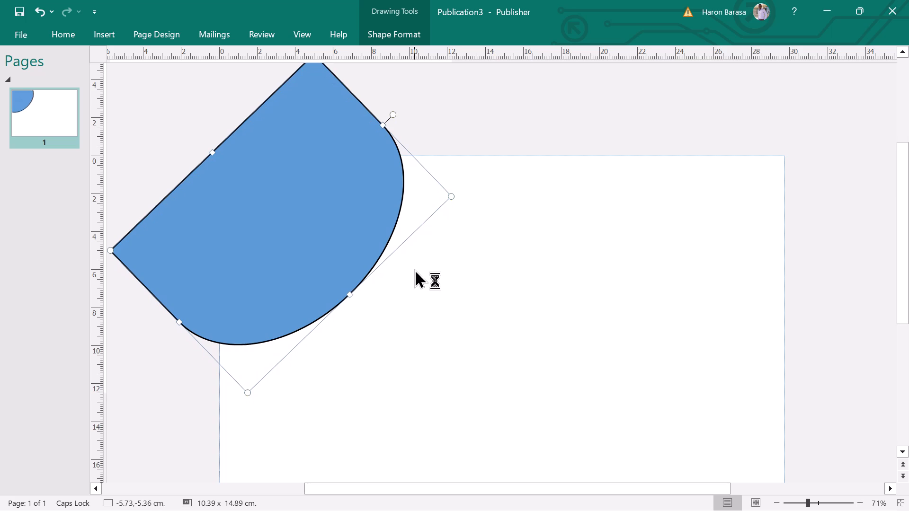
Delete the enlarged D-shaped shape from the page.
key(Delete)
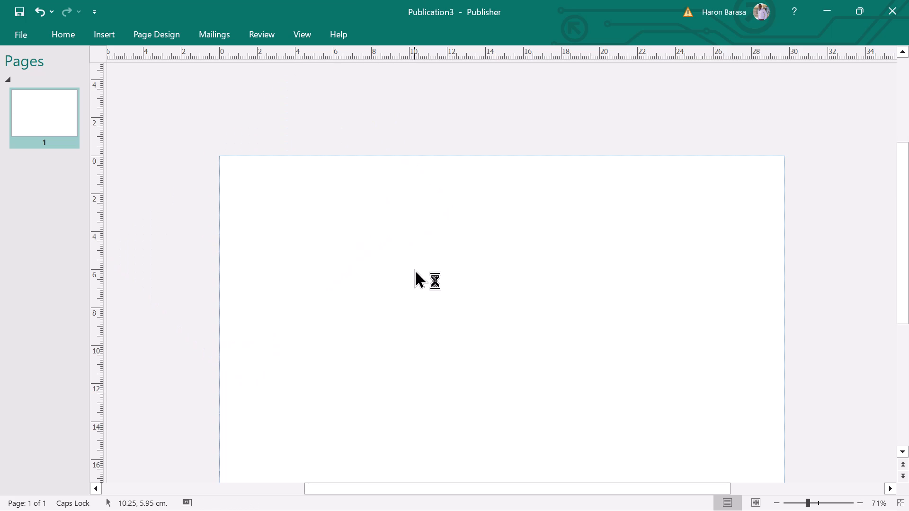
Close the blank Publication3 without saving its changes.
scroll(605, 474, down, 6)
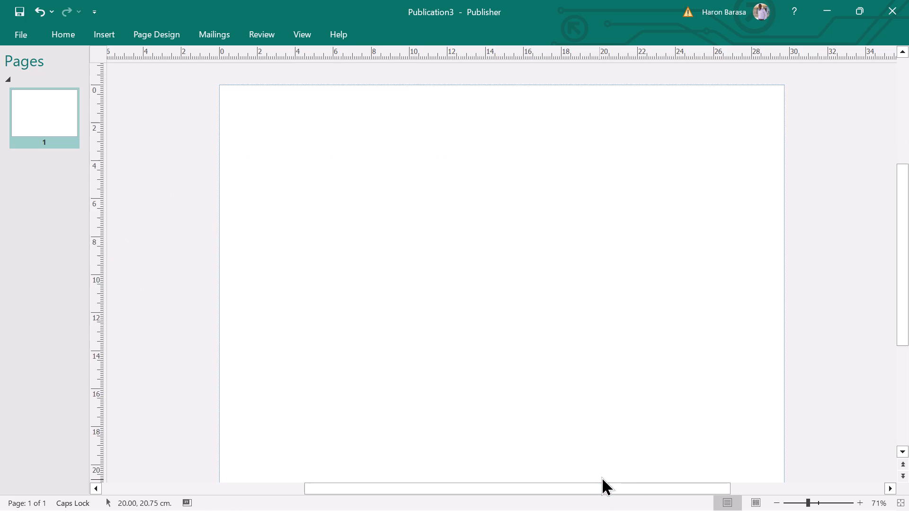
scroll(542, 274, up, 2)
click(890, 12)
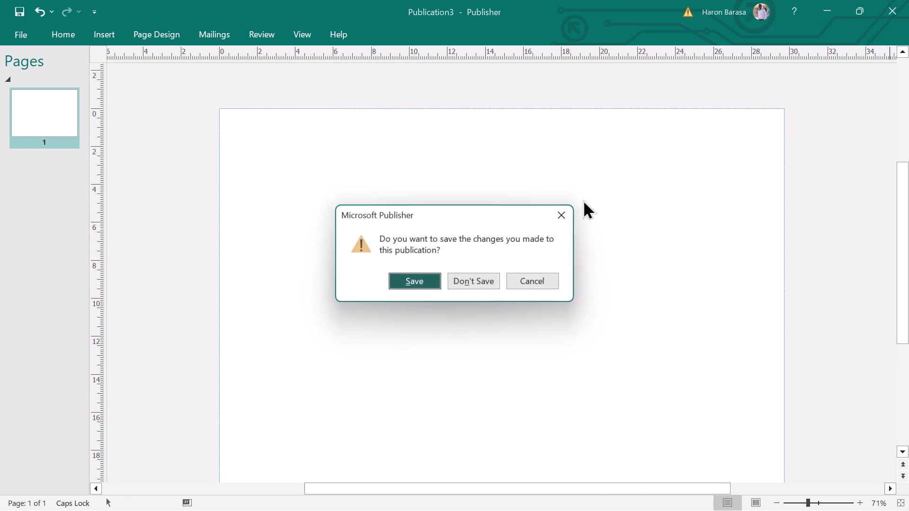
click(488, 281)
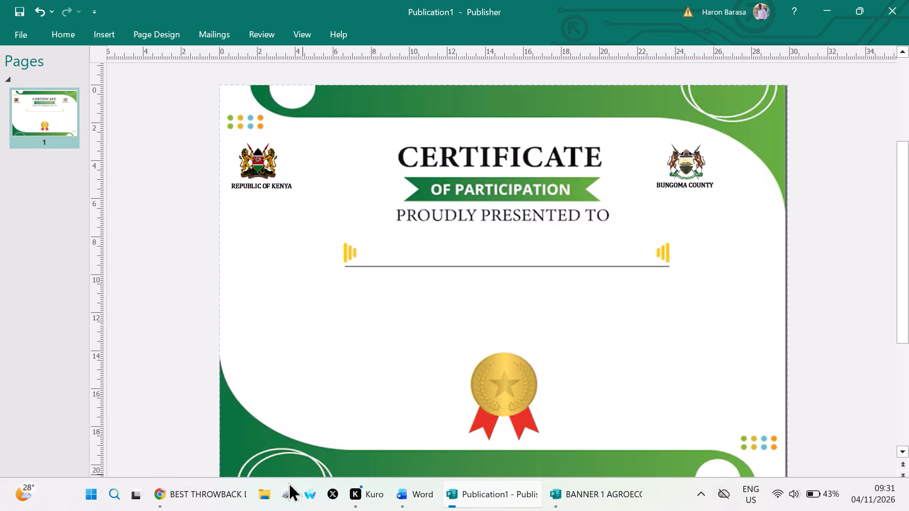
Switch to the Chrome browser window.
click(205, 492)
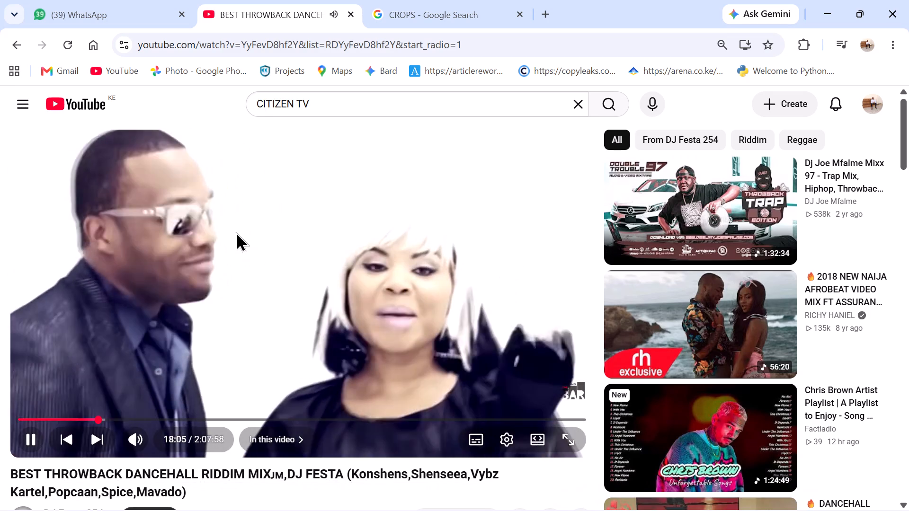